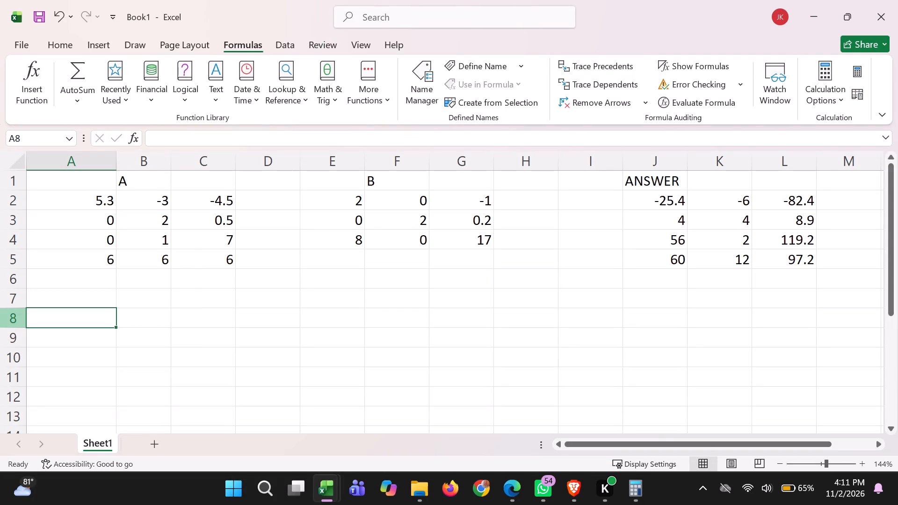
Enter the matrix label A in cell B7, below the existing matrices.
click(142, 301)
scroll(122, 314, down, 1)
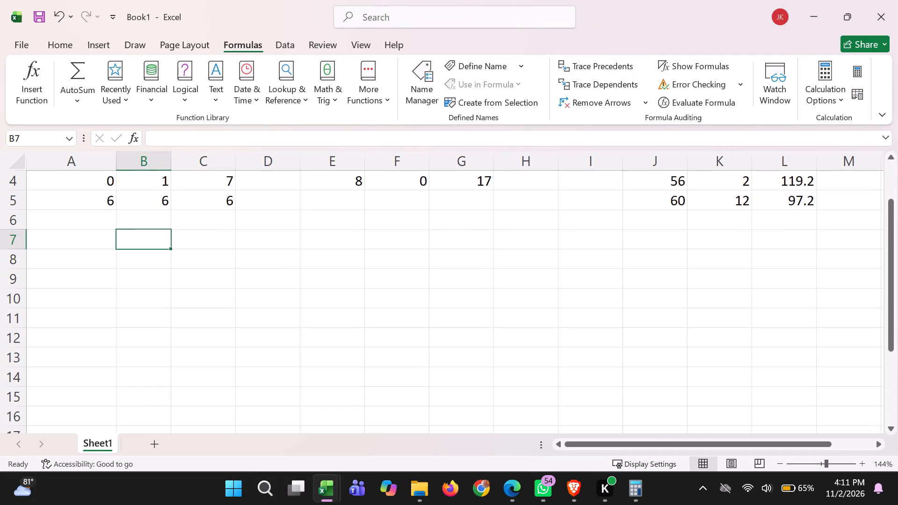
scroll(116, 310, down, 1)
scroll(115, 309, up, 3)
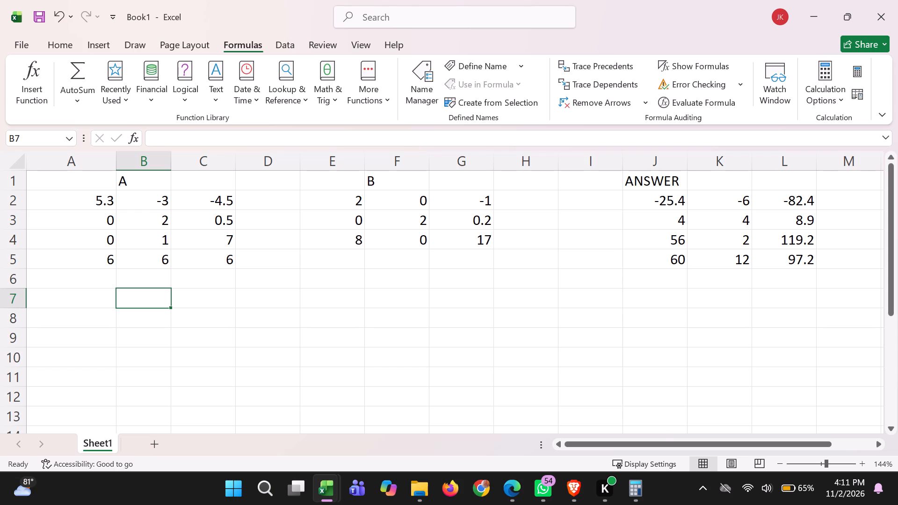
key(a)
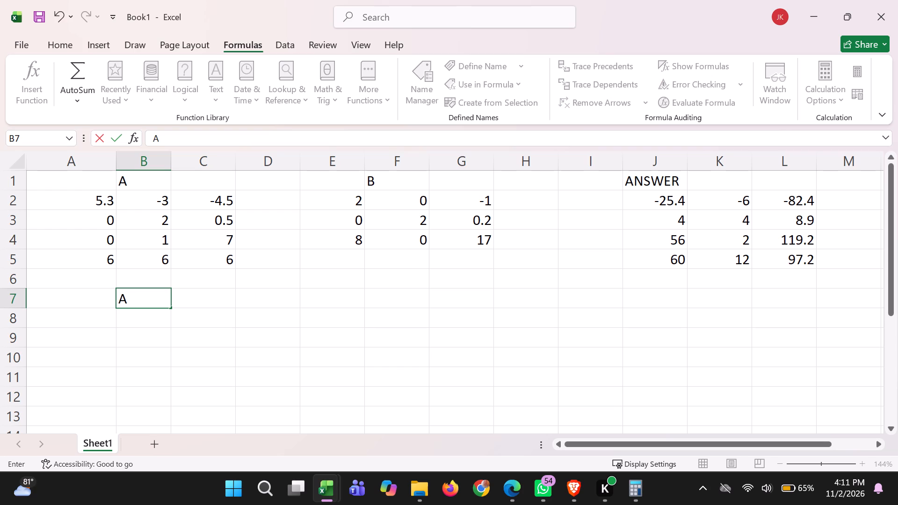
key(2)
key(BackSpace)
Enter the new matrix's first row in A8:C8 as 2, 0 and -1.
click(102, 317)
key(2)
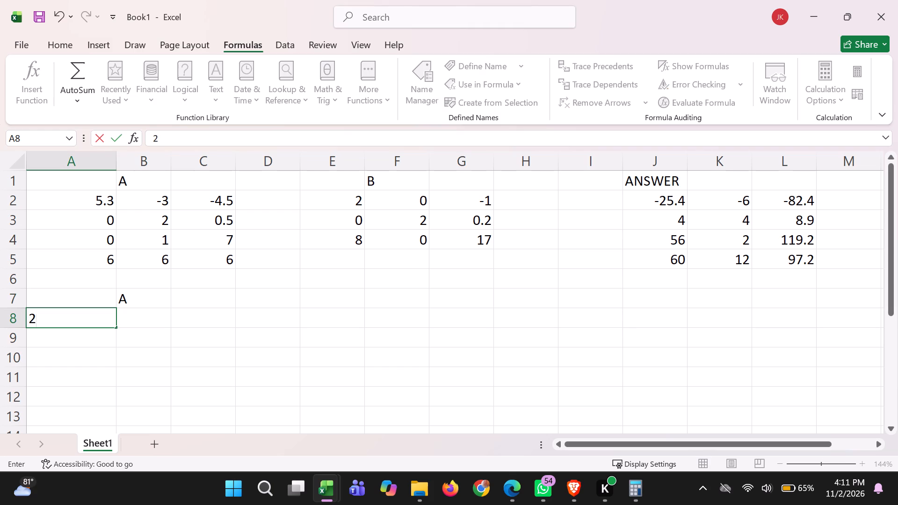
click(137, 321)
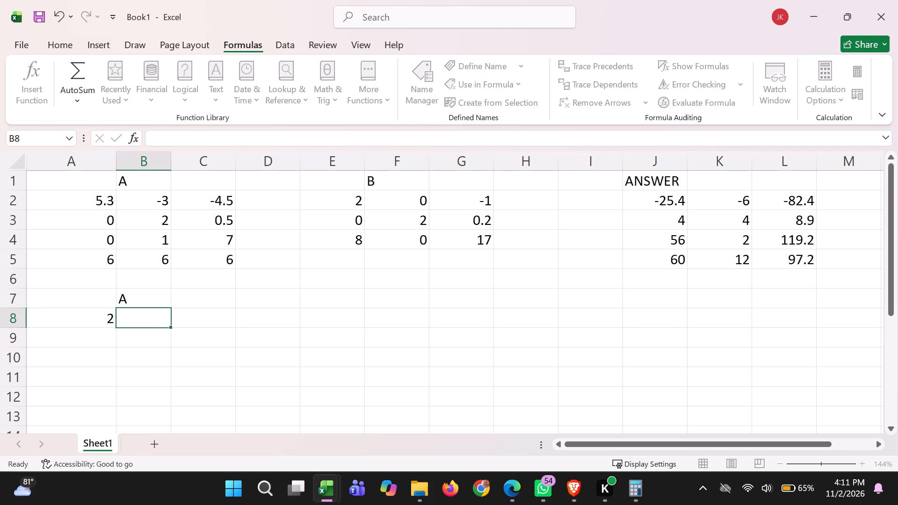
key(0)
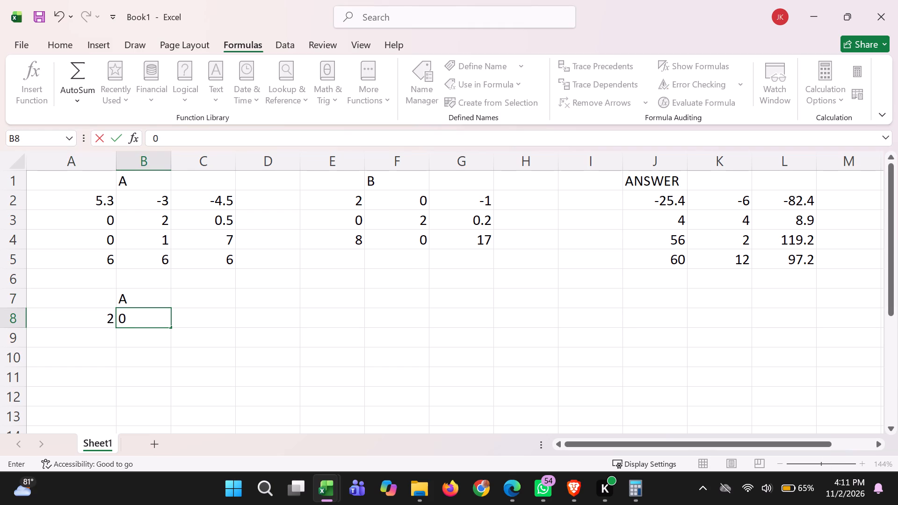
click(204, 321)
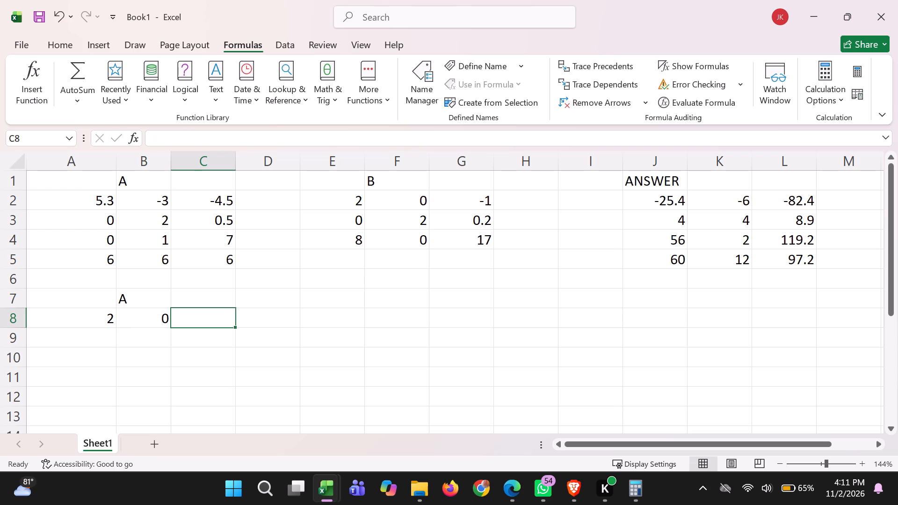
key(minus)
key(1)
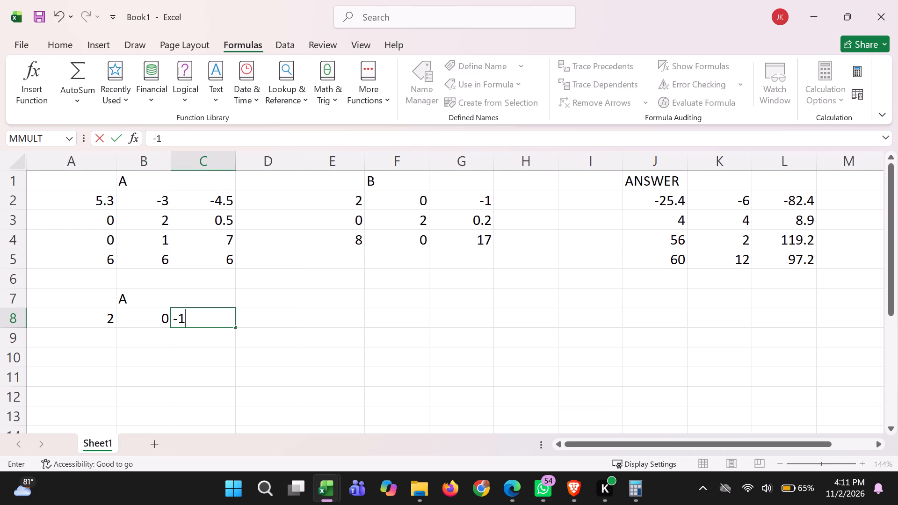
Fill the first two columns of matrix rows 9 and 10: 0 and 8 in A9:A10, 2 and 0 in B9:B10.
click(103, 346)
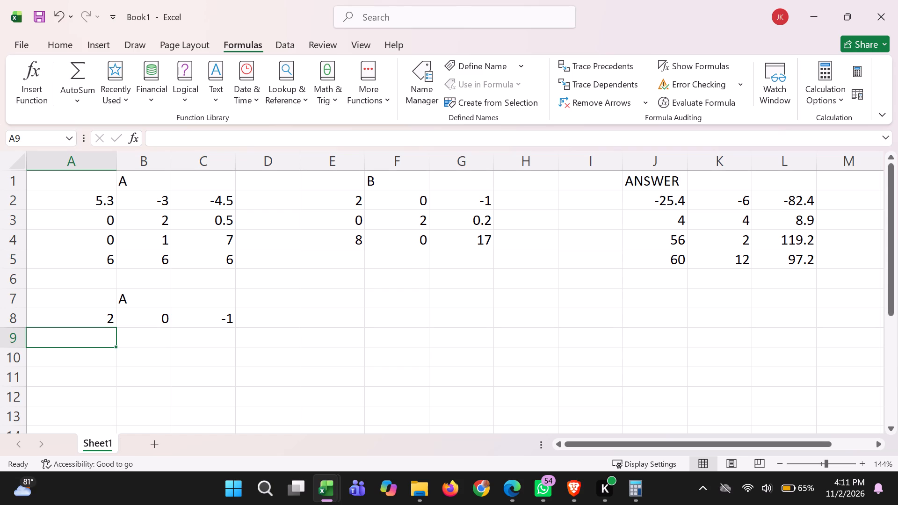
click(94, 341)
click(132, 348)
click(97, 340)
key(0)
click(101, 357)
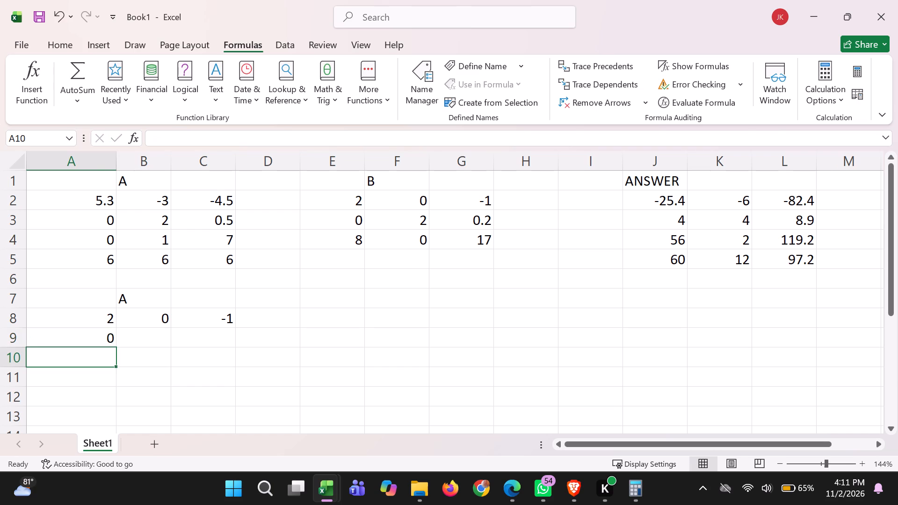
key(8)
click(151, 338)
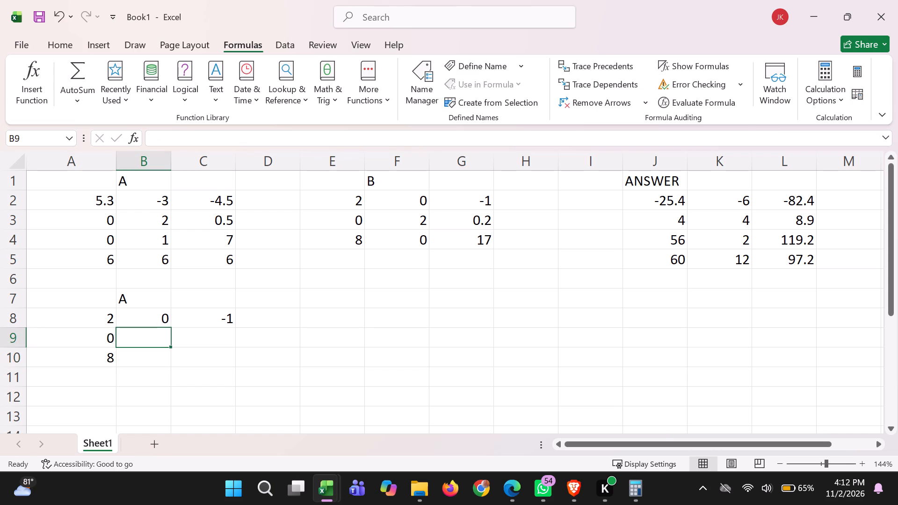
key(2)
click(153, 365)
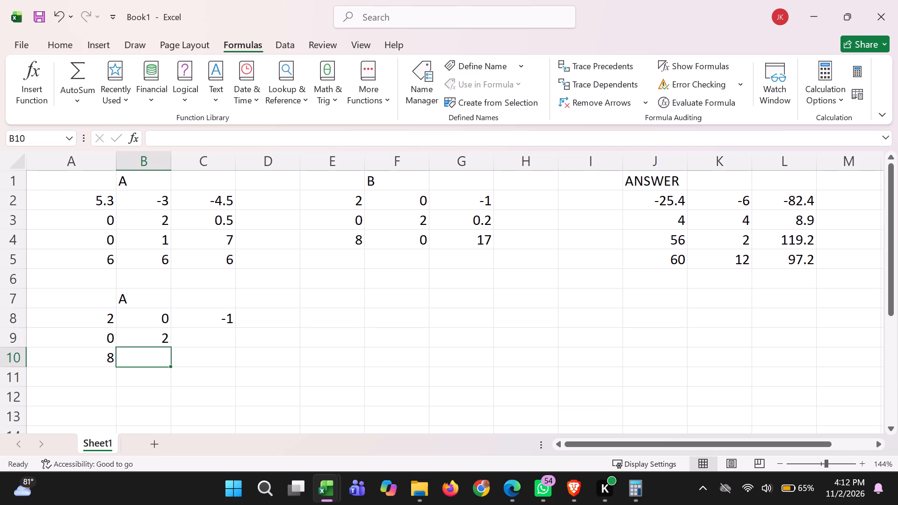
key(0)
Complete the matrix's third column with 0.2 in C9 and 17 in C10.
click(203, 345)
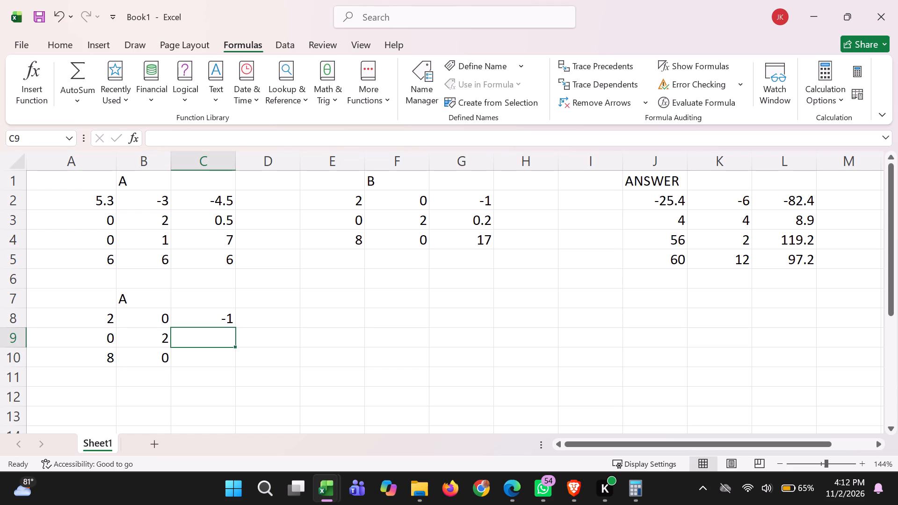
text(0.2)
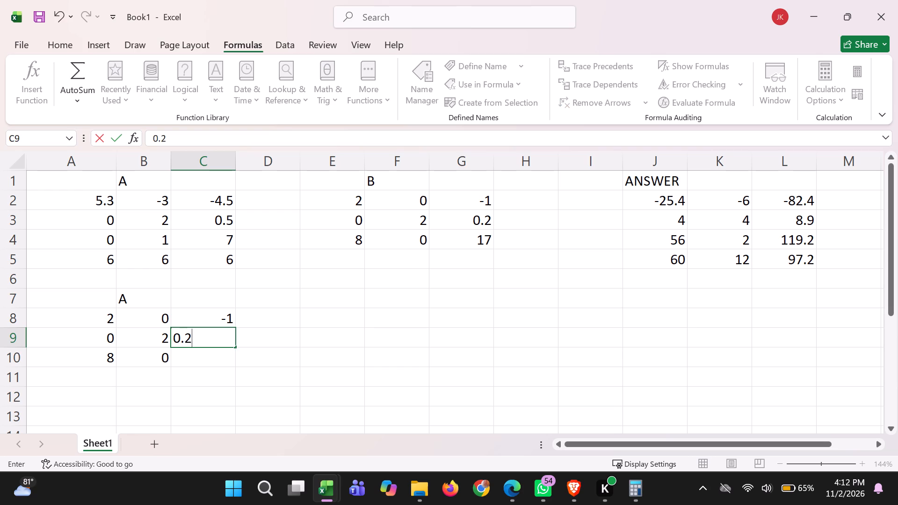
click(213, 359)
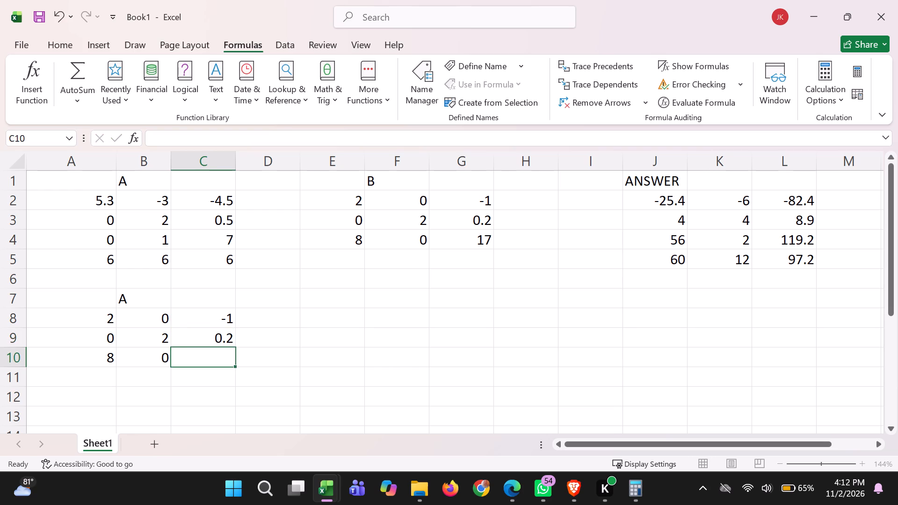
click(664, 206)
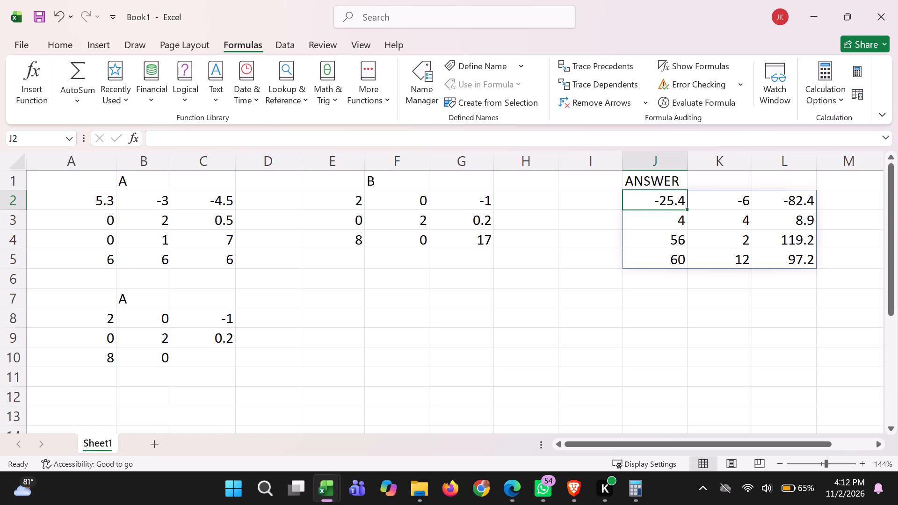
click(203, 325)
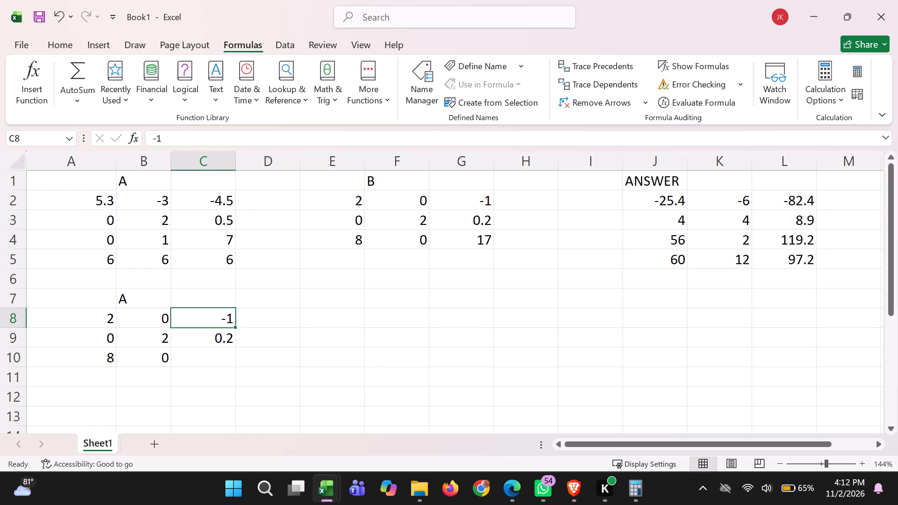
click(212, 364)
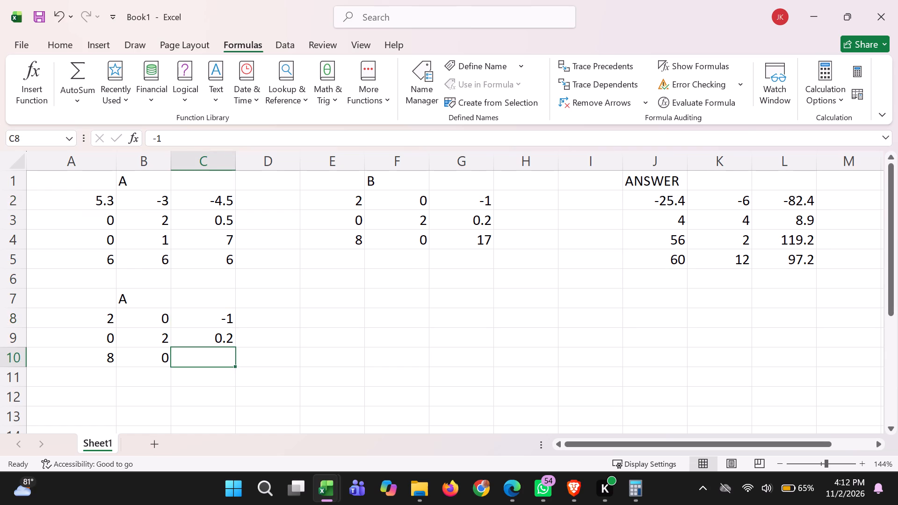
text(17)
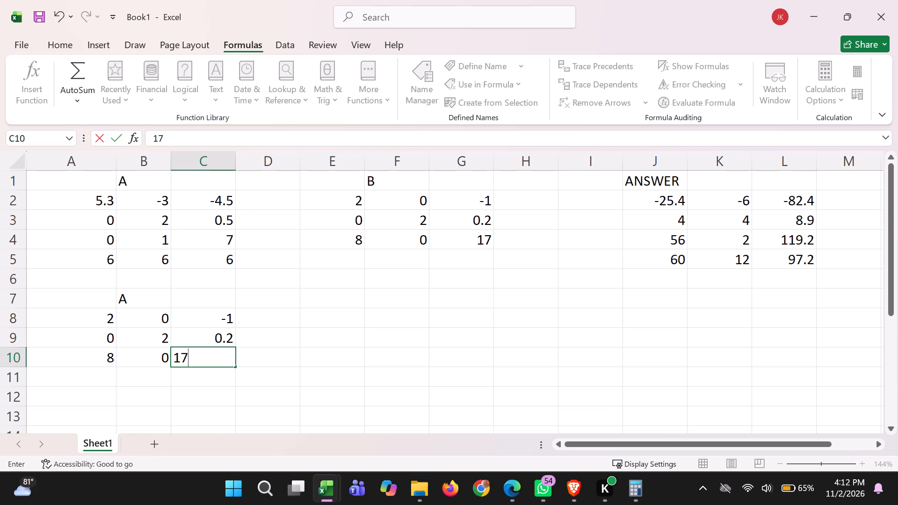
Enter the heading ANSWER in cell F7.
click(394, 297)
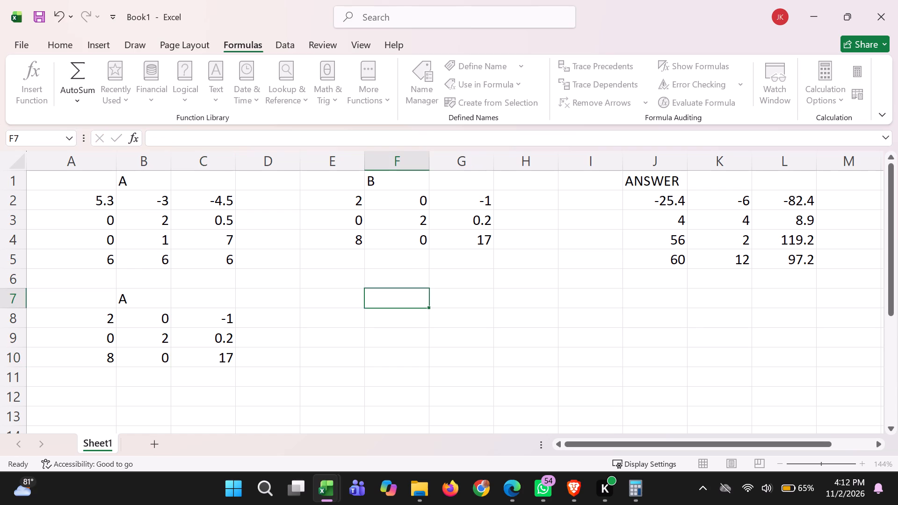
text(ANSWER)
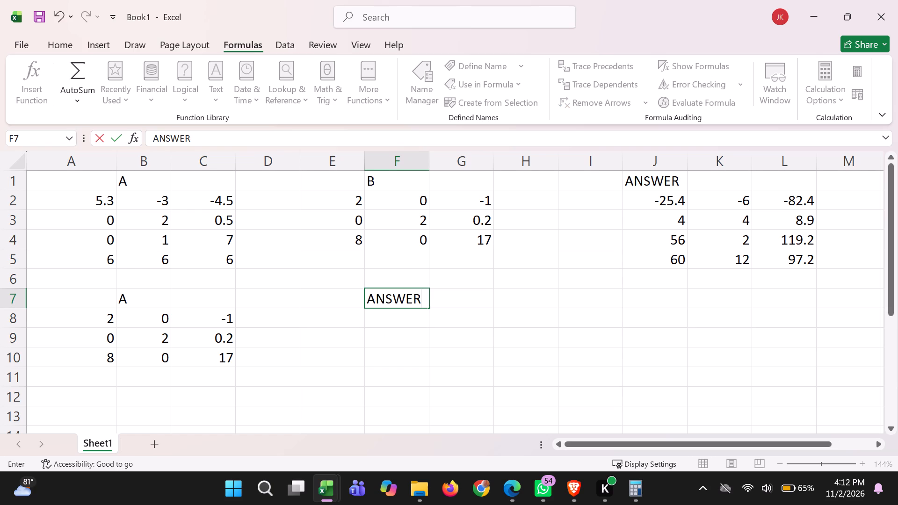
Start a formula in cell F8 using the Math & Trig function MDETERM.
click(381, 325)
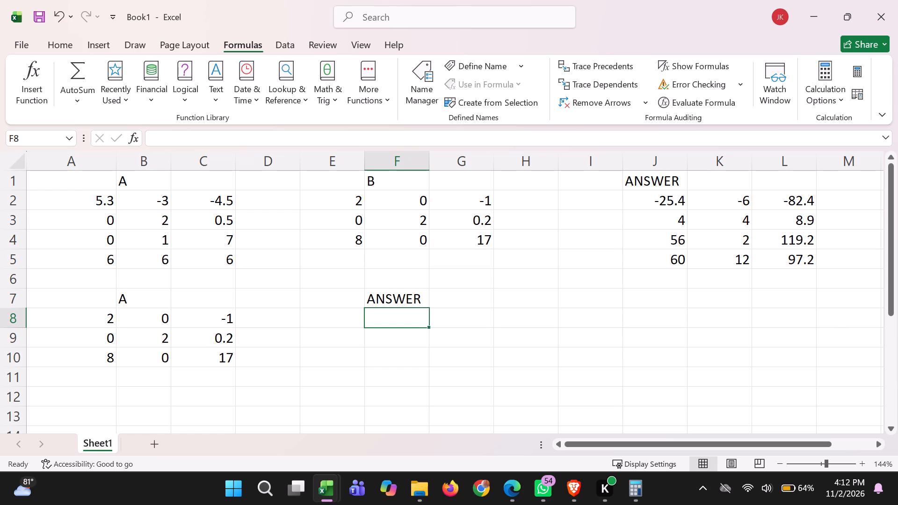
key(equal)
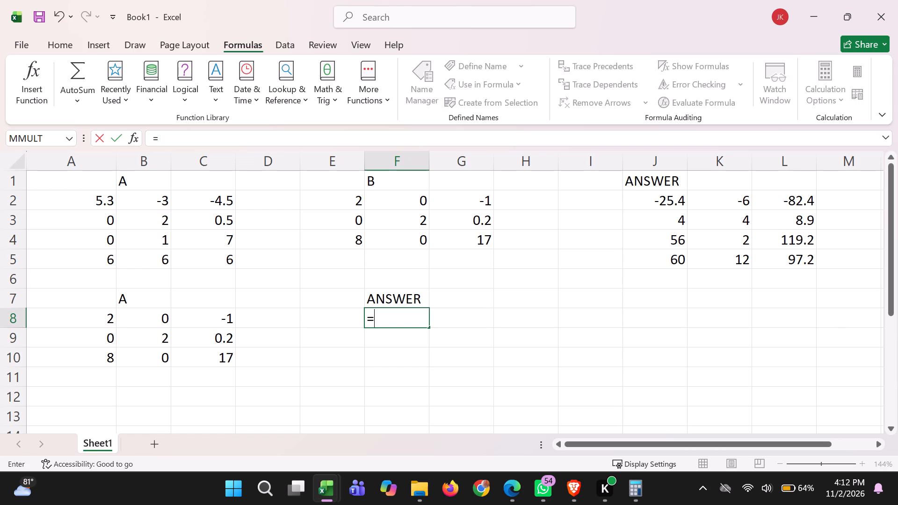
click(136, 138)
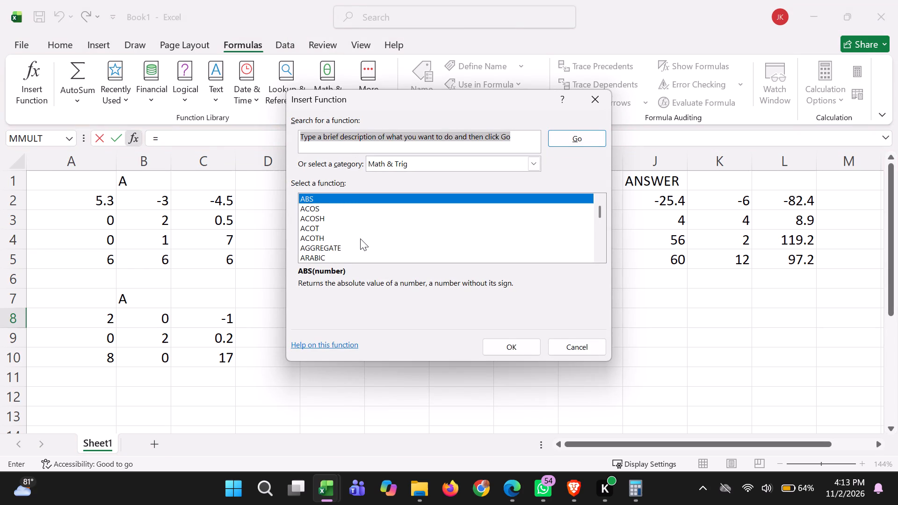
scroll(360, 238, down, 2)
scroll(360, 238, up, 1)
scroll(360, 238, down, 3)
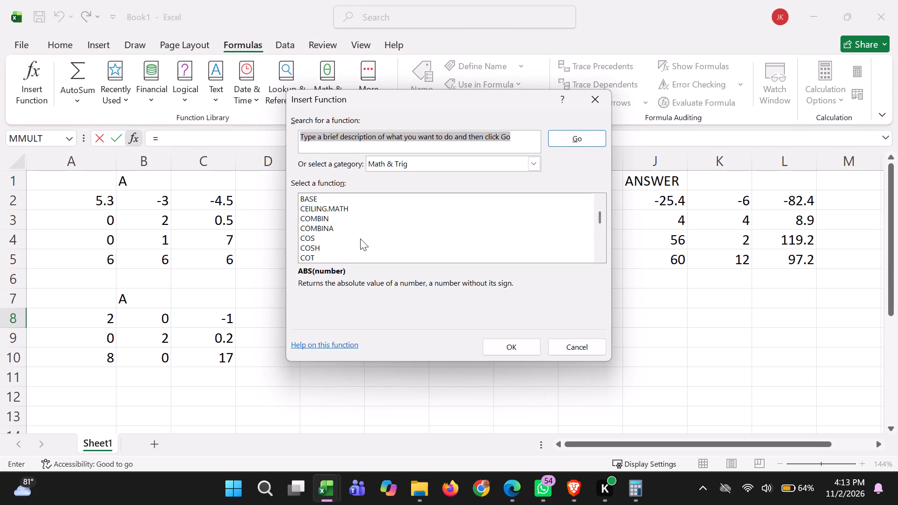
scroll(360, 238, down, 6)
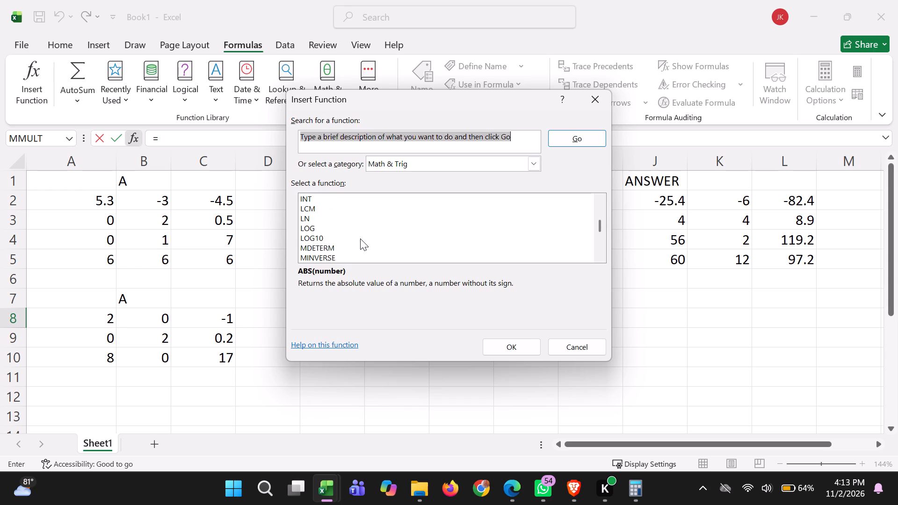
scroll(360, 238, down, 1)
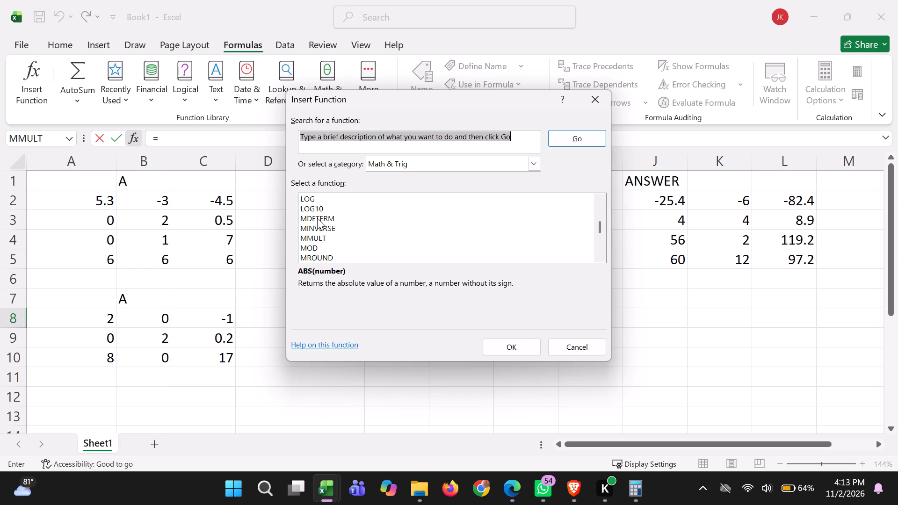
click(317, 218)
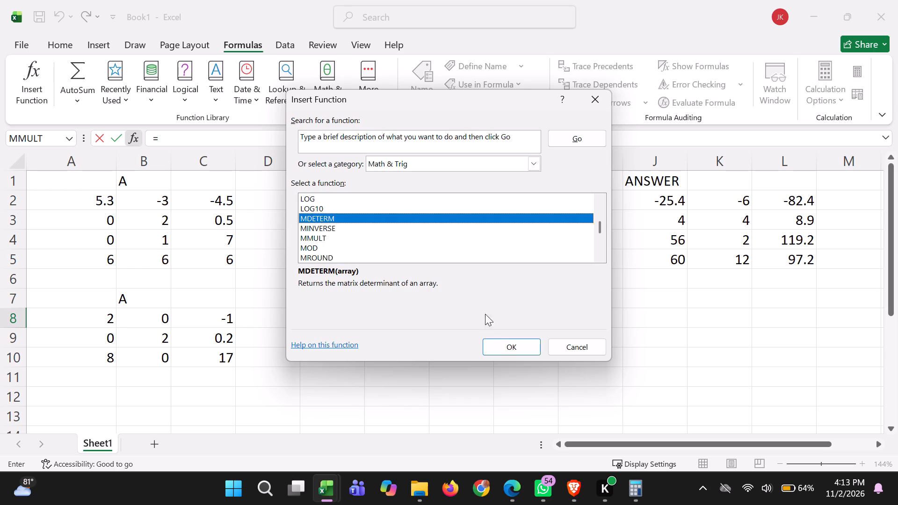
click(500, 345)
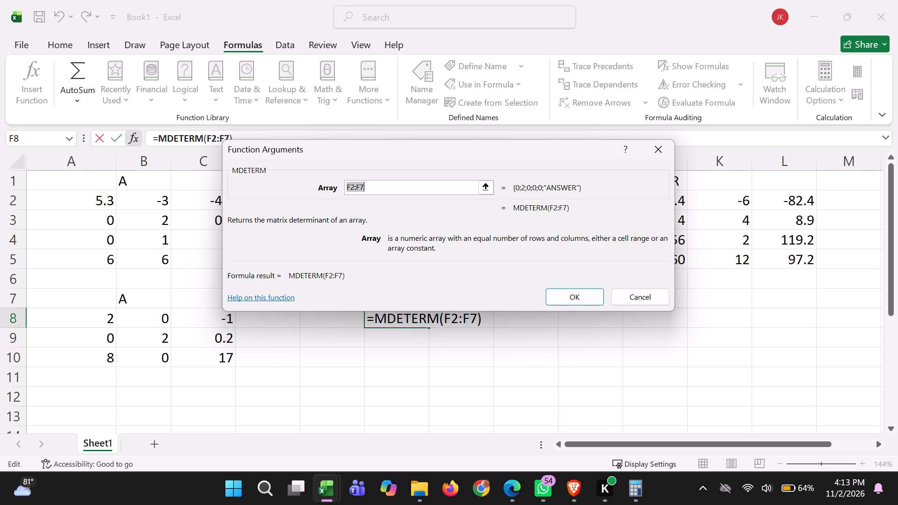
Set the MDETERM array to A8:C10 and complete the determinant formula in F8.
key(BackSpace)
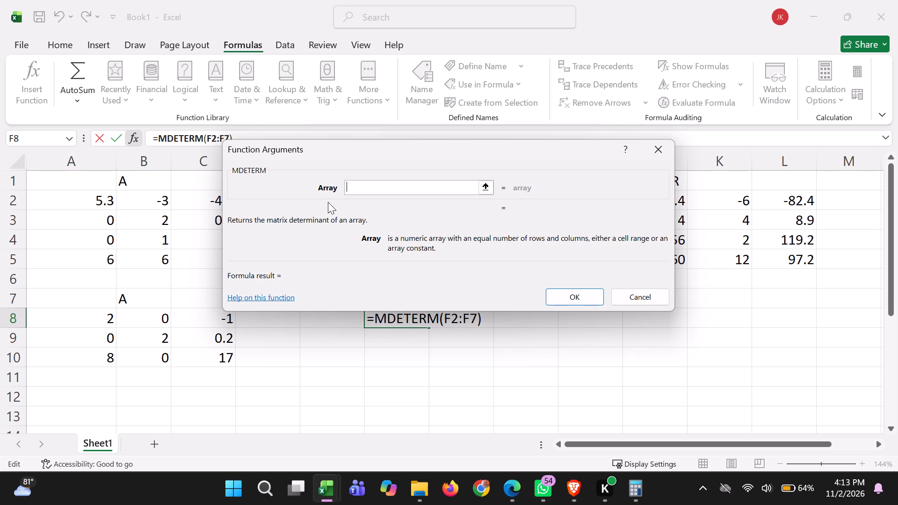
key(a)
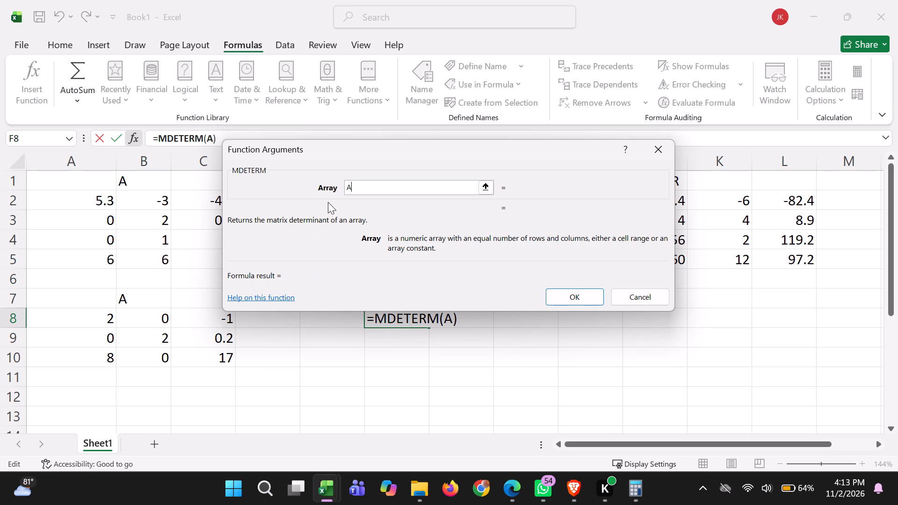
key(8)
key(shift+colon)
key(c)
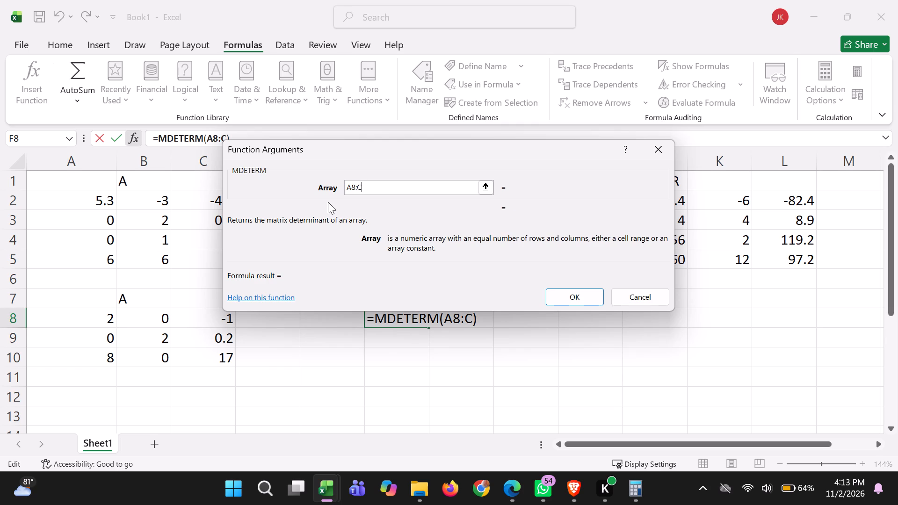
key(1)
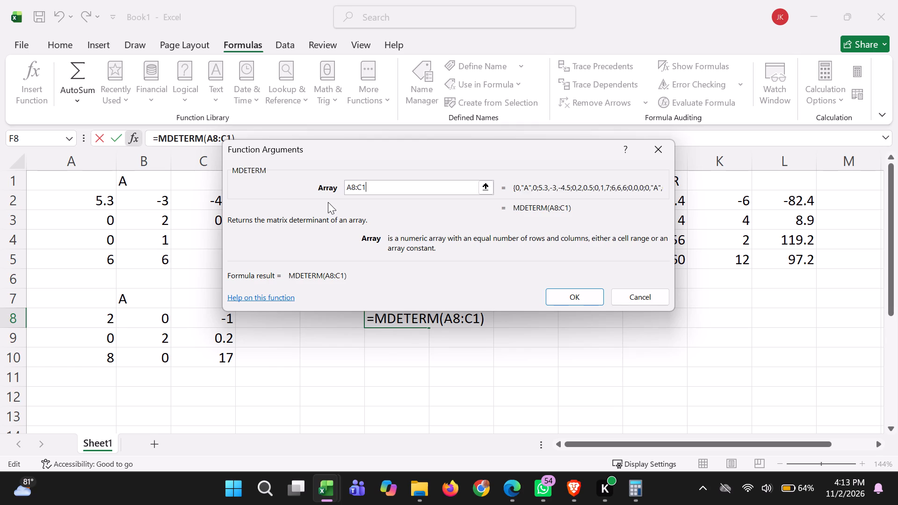
key(0)
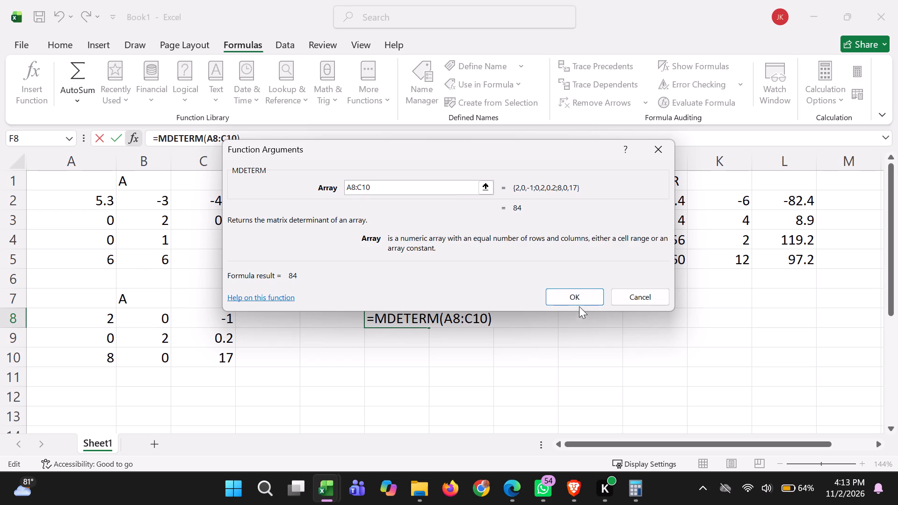
click(579, 293)
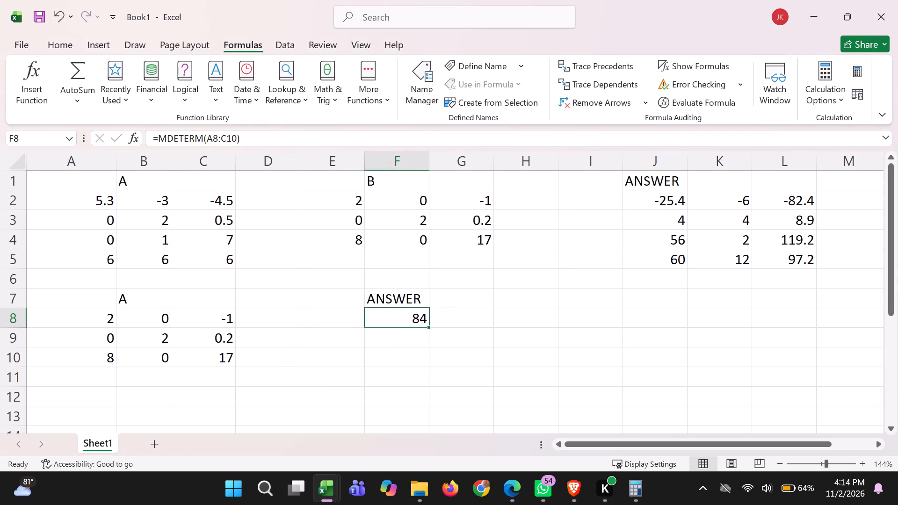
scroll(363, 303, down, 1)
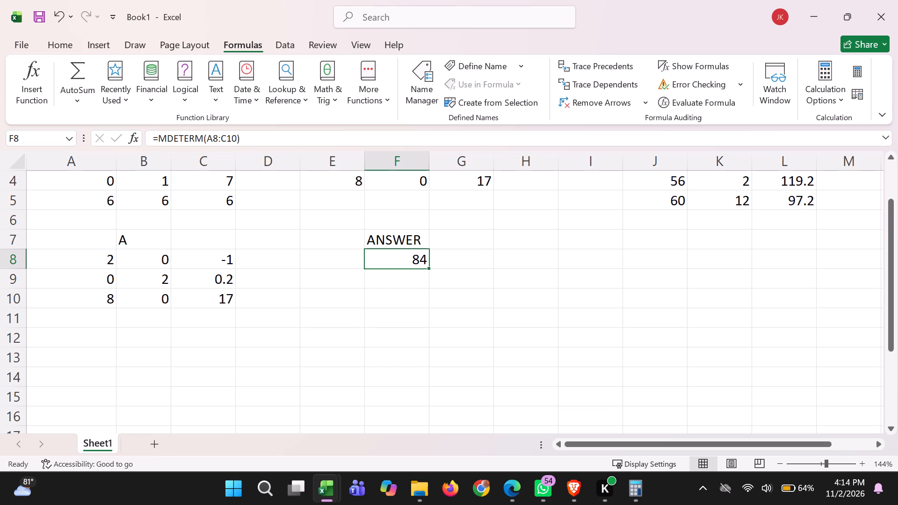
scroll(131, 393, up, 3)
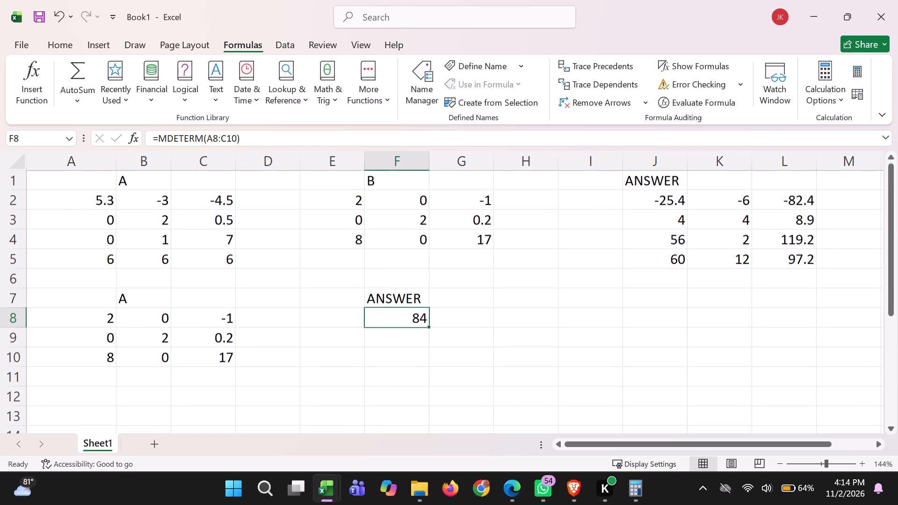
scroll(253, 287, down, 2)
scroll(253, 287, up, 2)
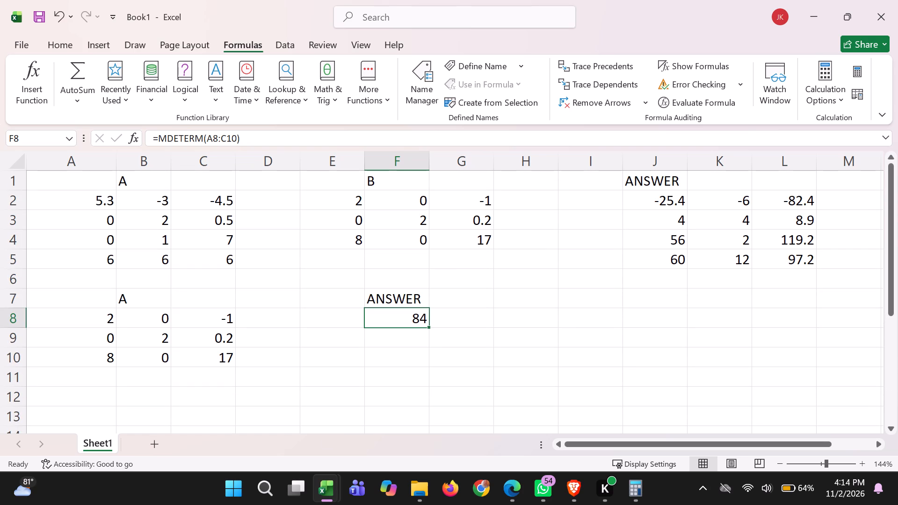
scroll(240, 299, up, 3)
Enter the first row of a new matrix in A13:C13 with the values 44, 2 and -8.
scroll(194, 289, down, 1)
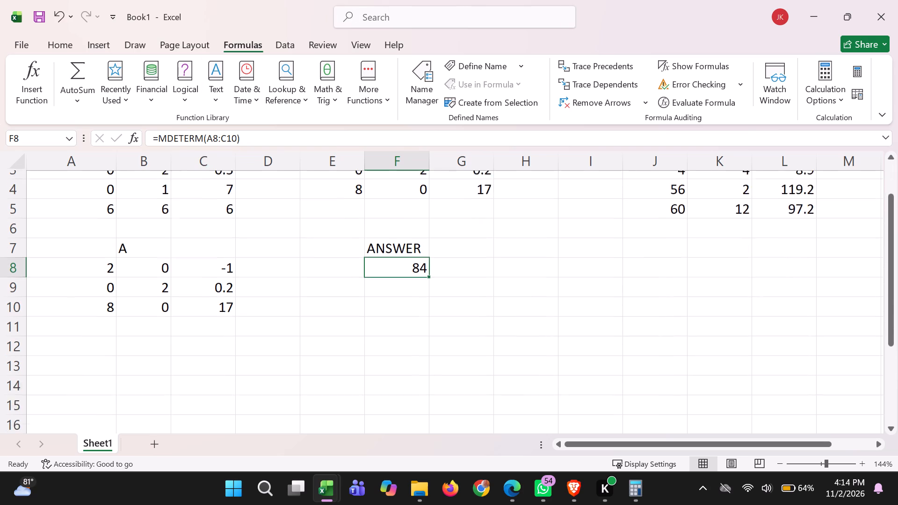
scroll(194, 289, down, 2)
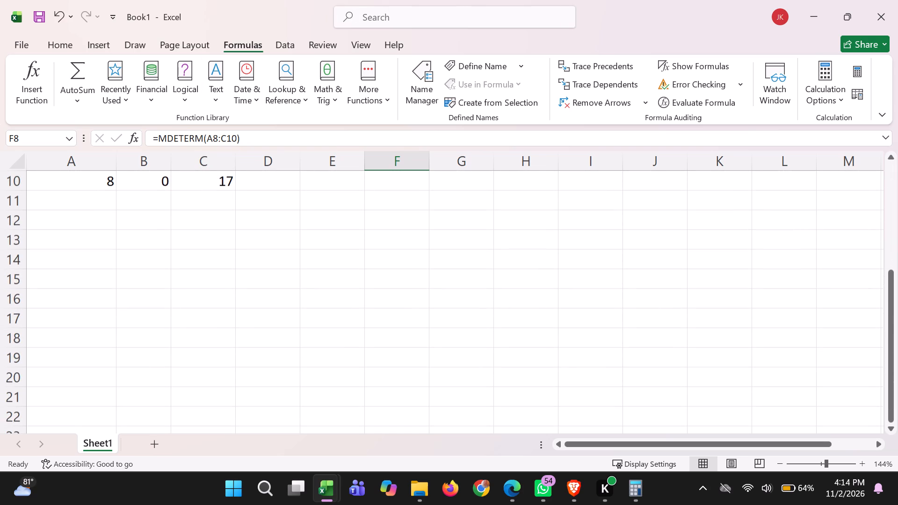
click(135, 226)
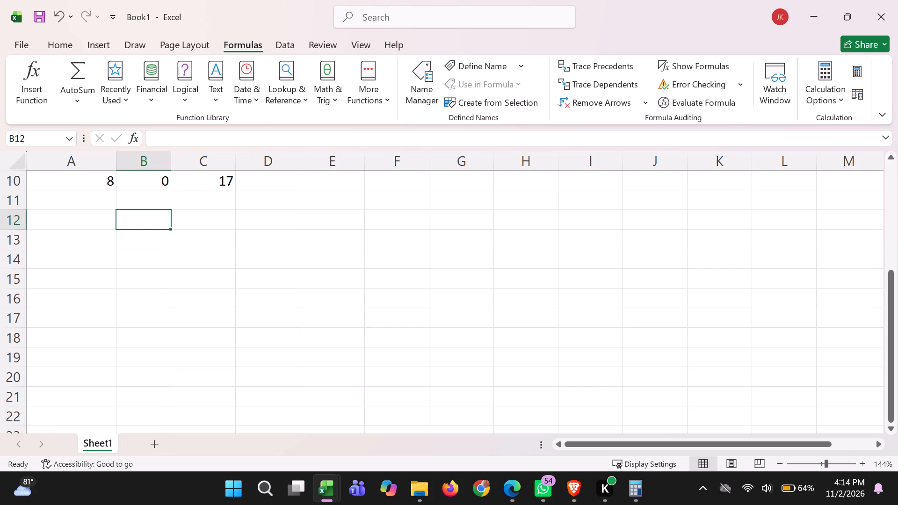
click(70, 247)
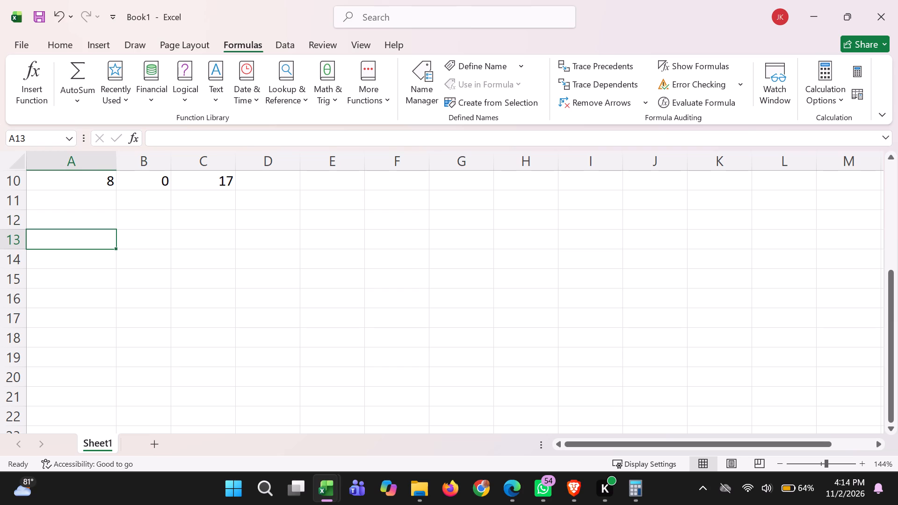
text(44)
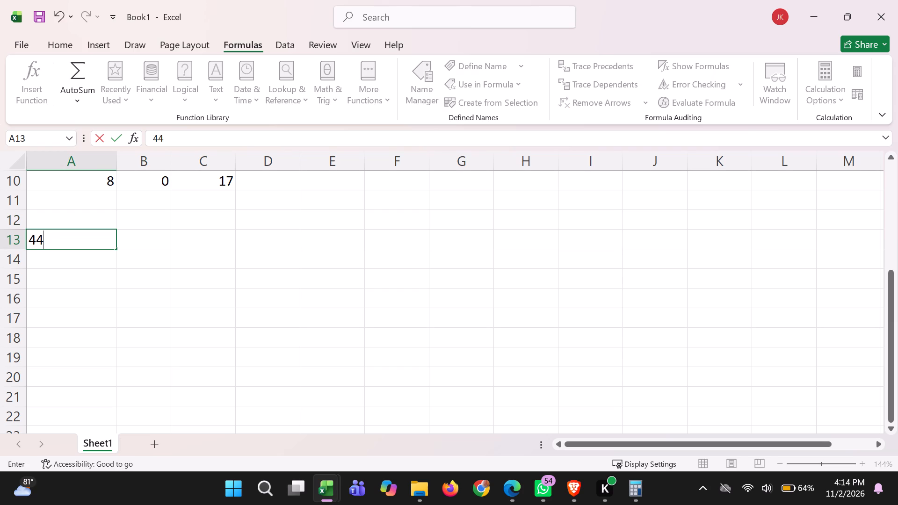
click(145, 240)
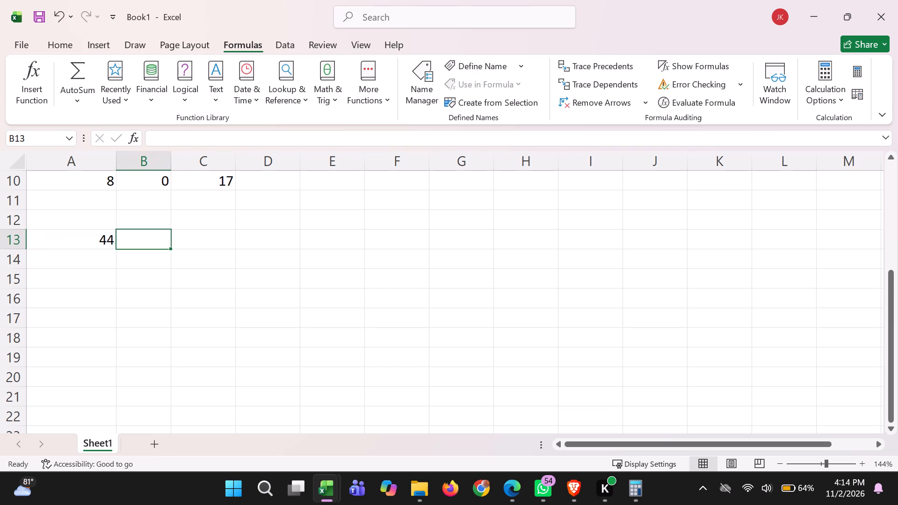
key(2)
click(211, 241)
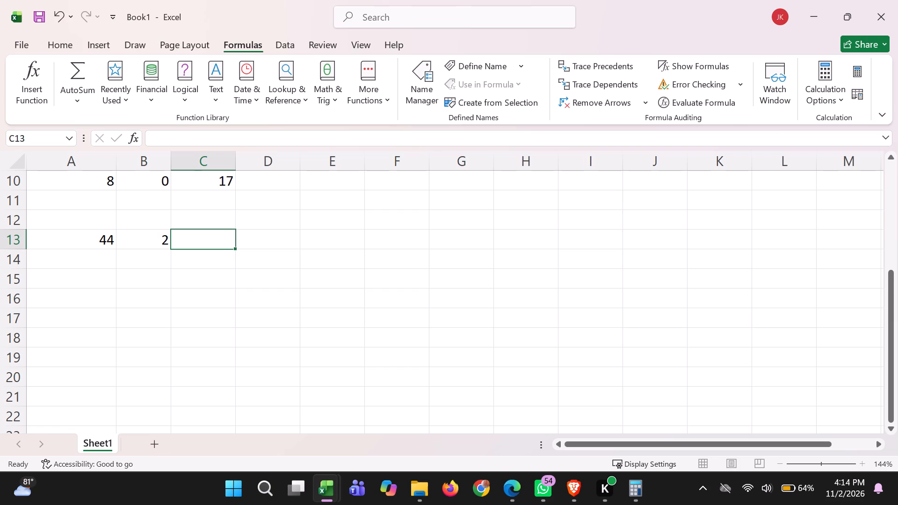
text(-8)
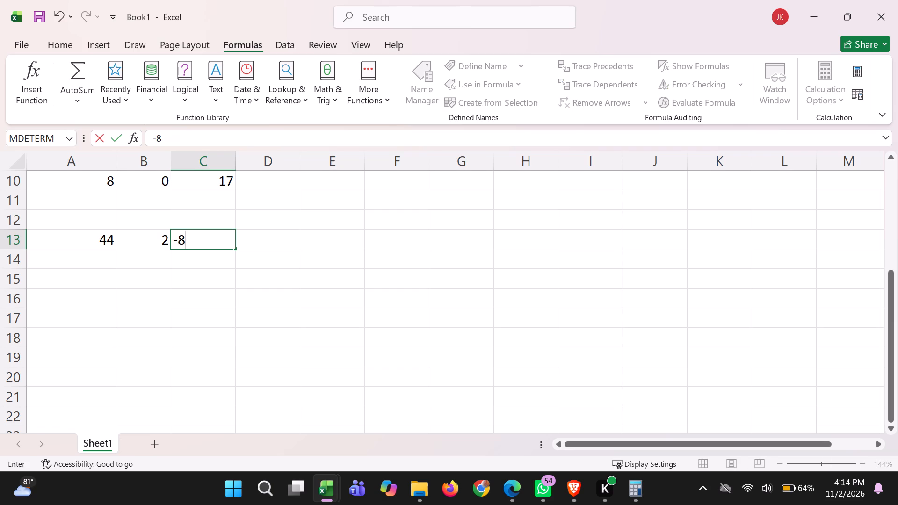
Fill the new matrix's second row in A14:C14 with 0.3, 0 and 17.
click(100, 257)
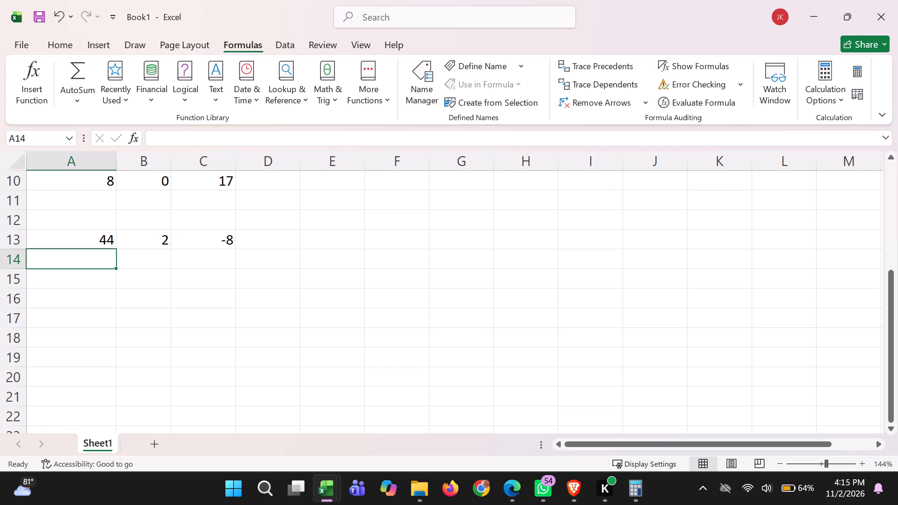
key(0)
text(.3)
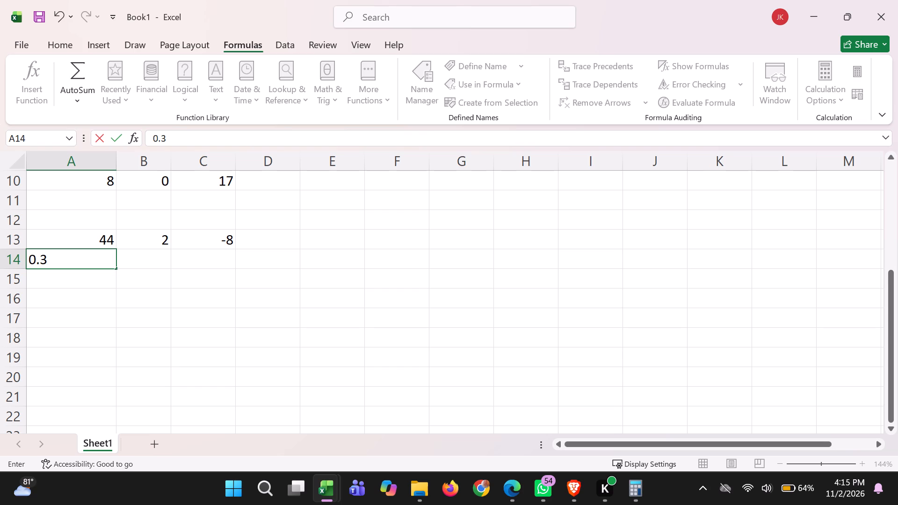
click(120, 265)
key(0)
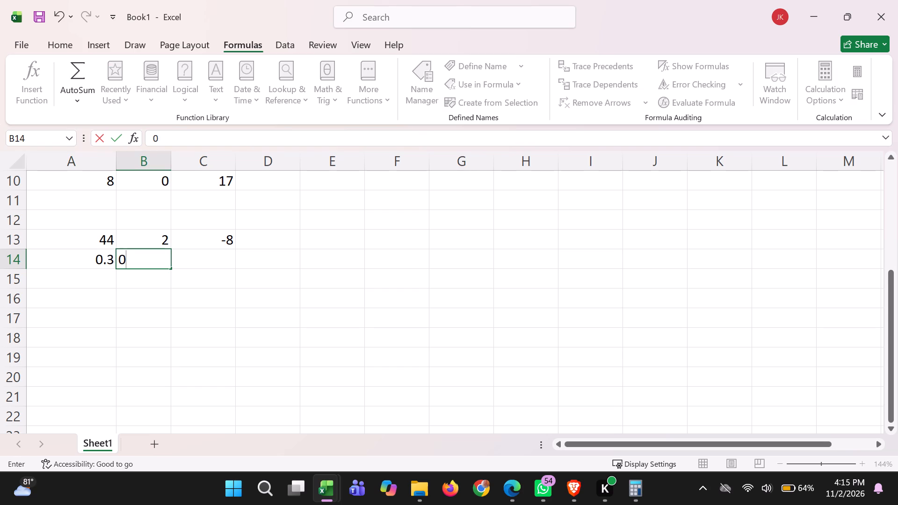
click(187, 265)
text(17)
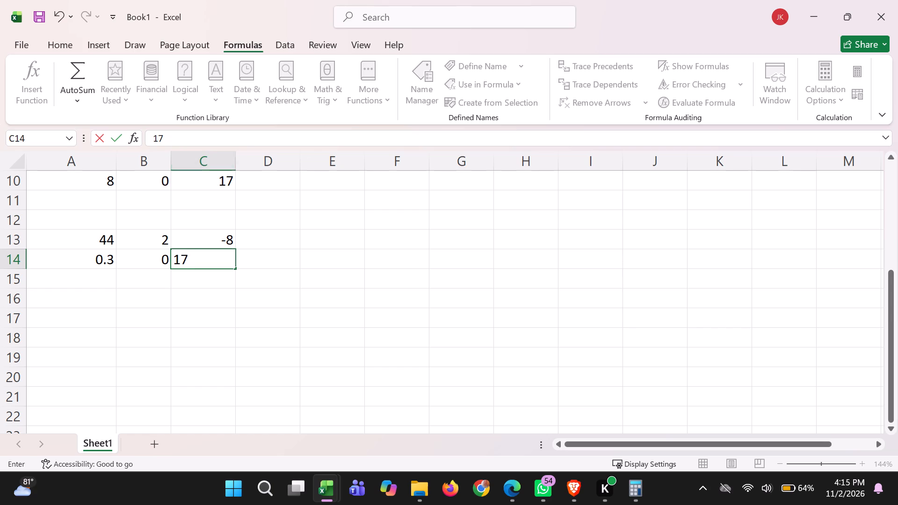
Enter the heading ANSWER in cell E12.
click(323, 223)
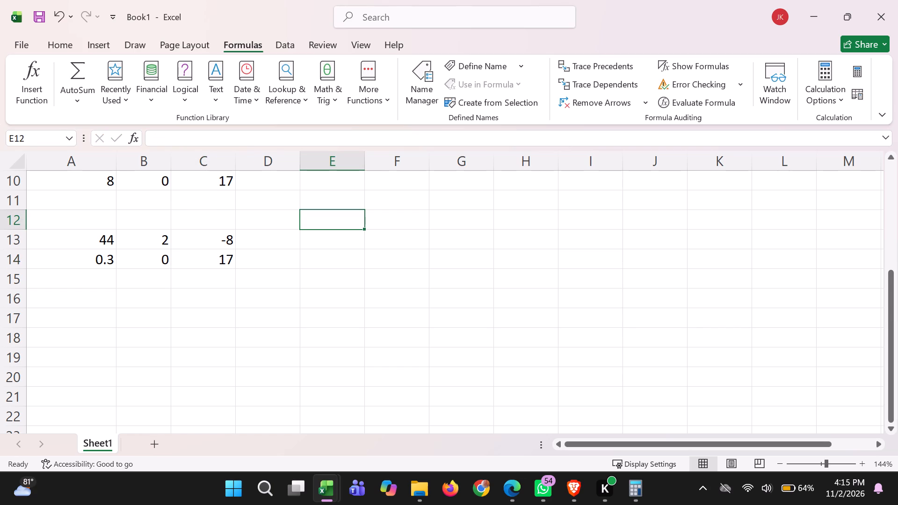
click(346, 223)
text(ANSWER)
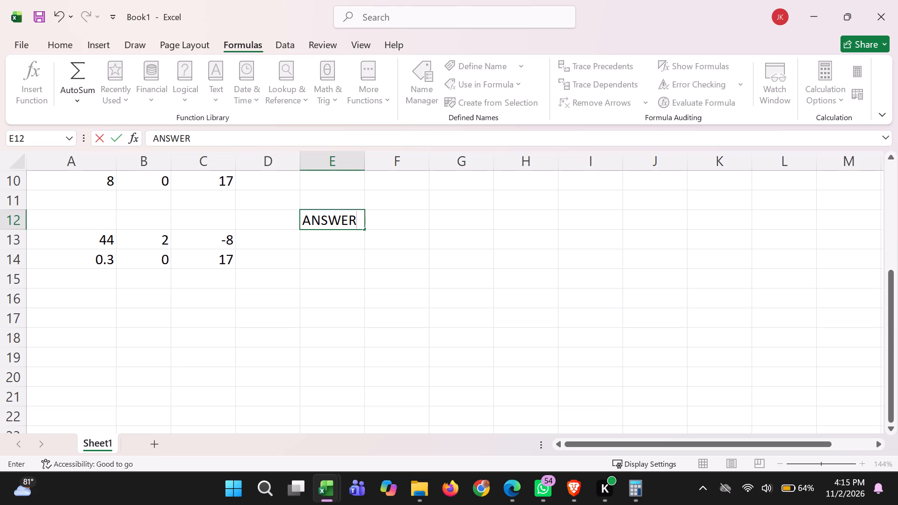
Start inserting a function with the two-row, three-column result range E13:G14 selected.
drag(318, 240, 416, 268)
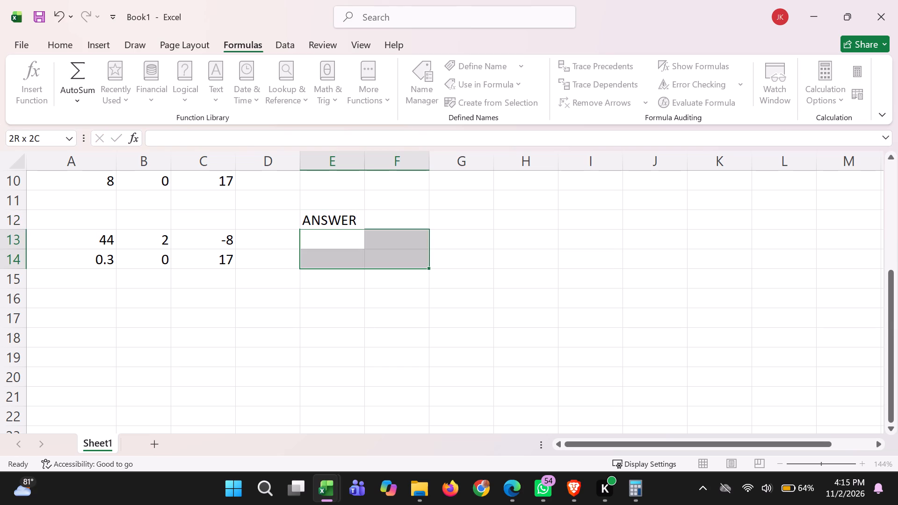
drag(416, 268, 425, 267)
drag(425, 267, 445, 273)
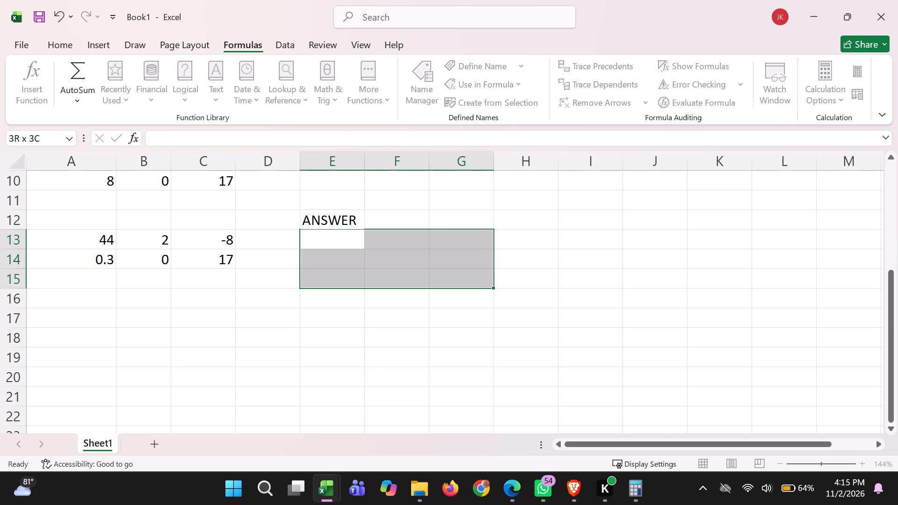
drag(445, 273, 463, 262)
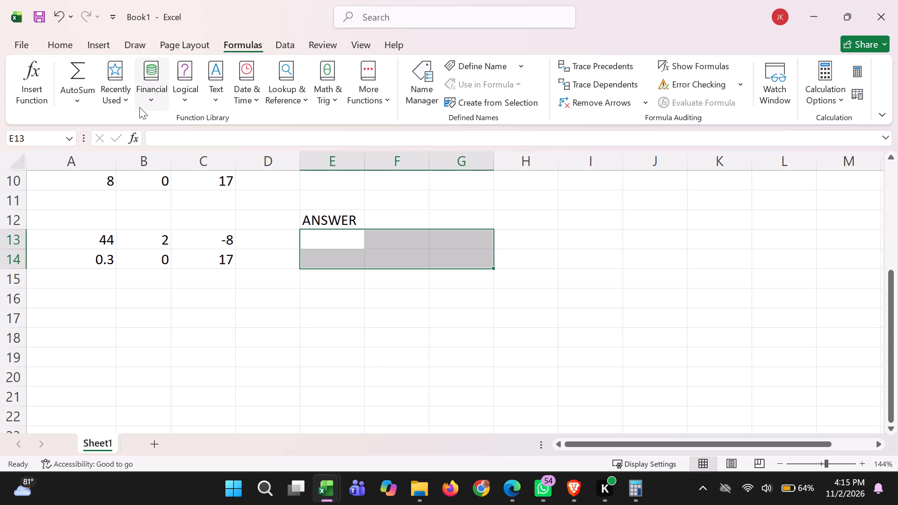
click(138, 141)
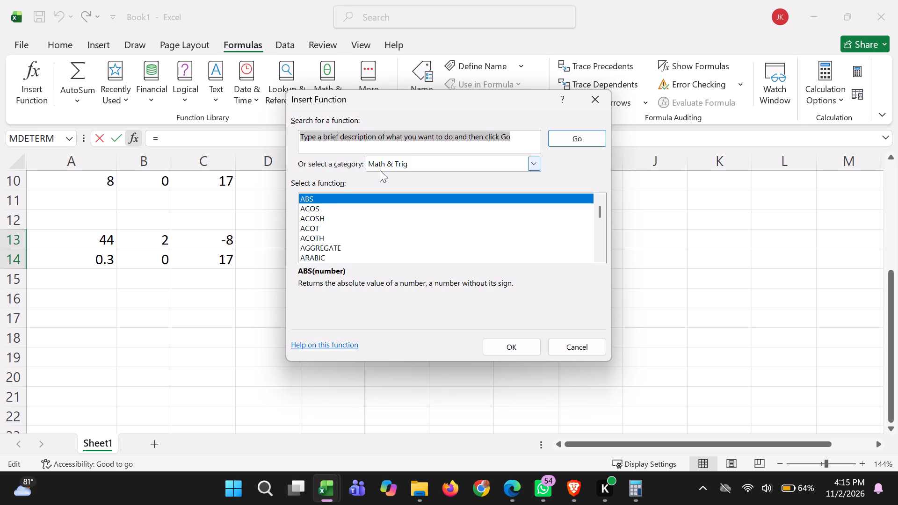
Search the available functions for MULTIPLICATION.
text(MU)
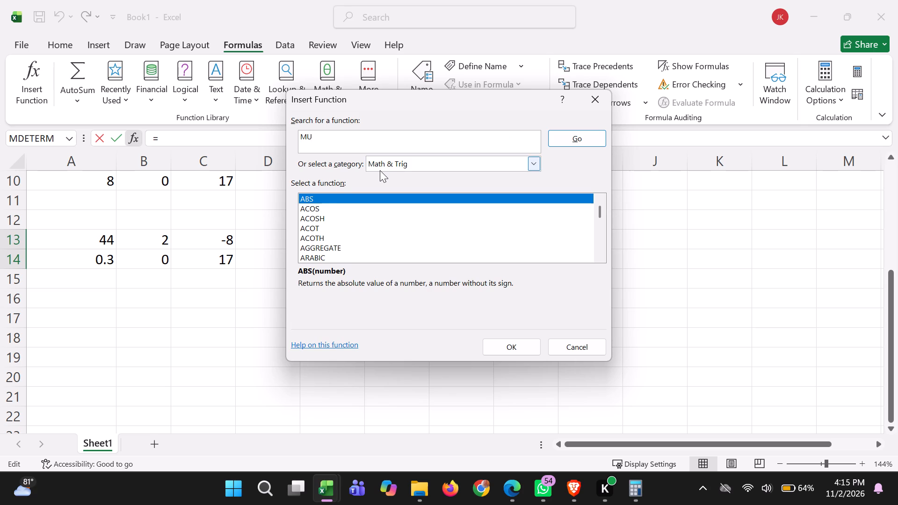
key(l)
text(TIPLICA)
text(TION)
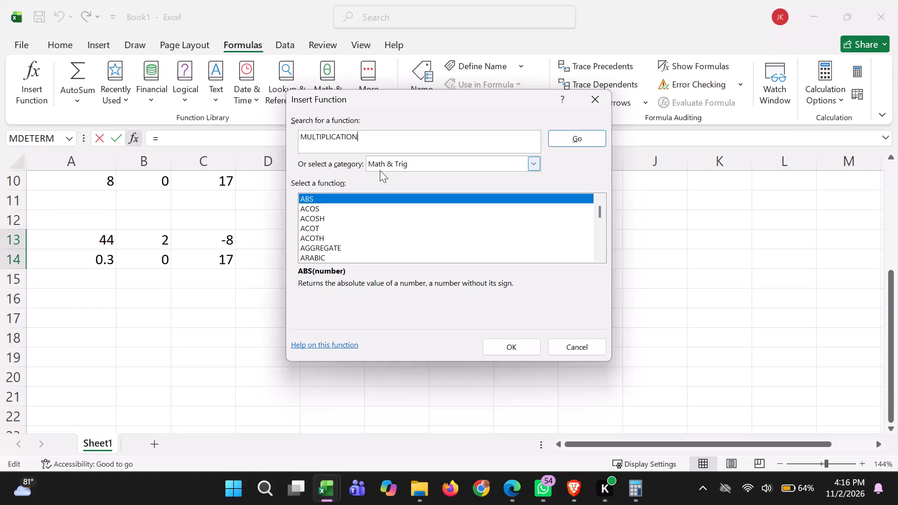
key(Return)
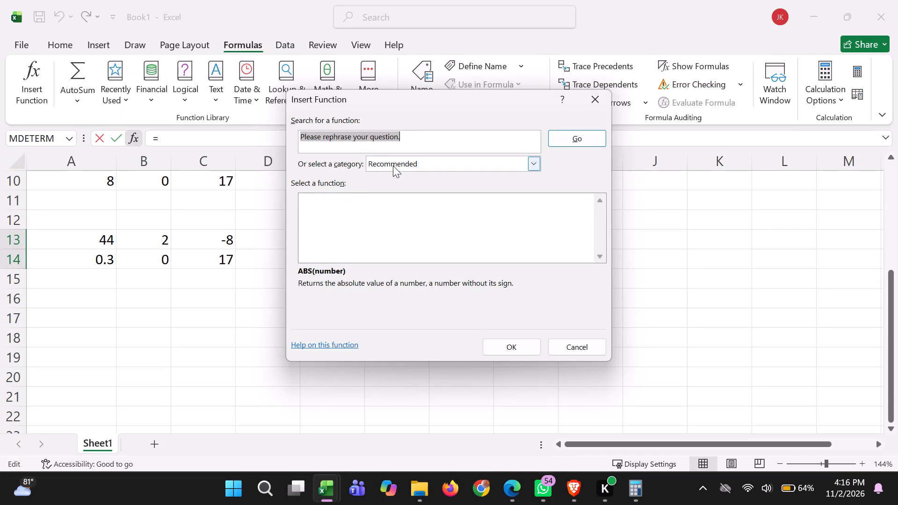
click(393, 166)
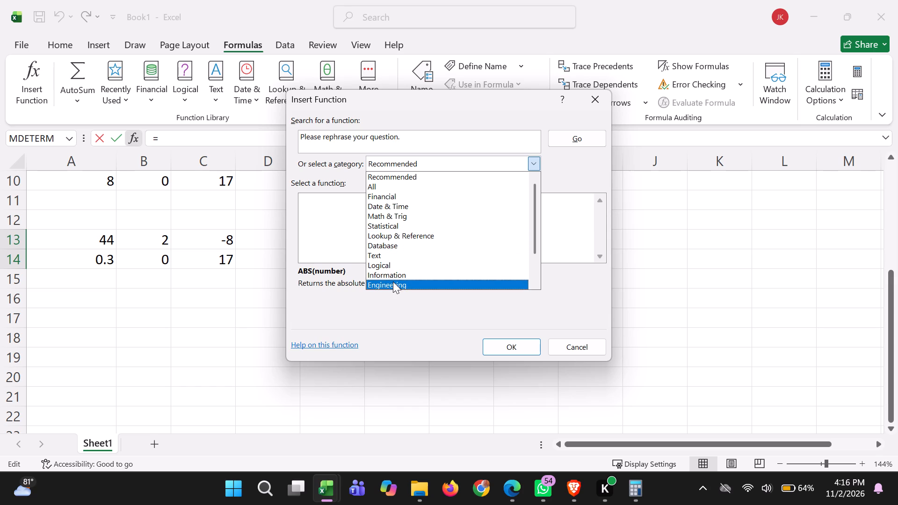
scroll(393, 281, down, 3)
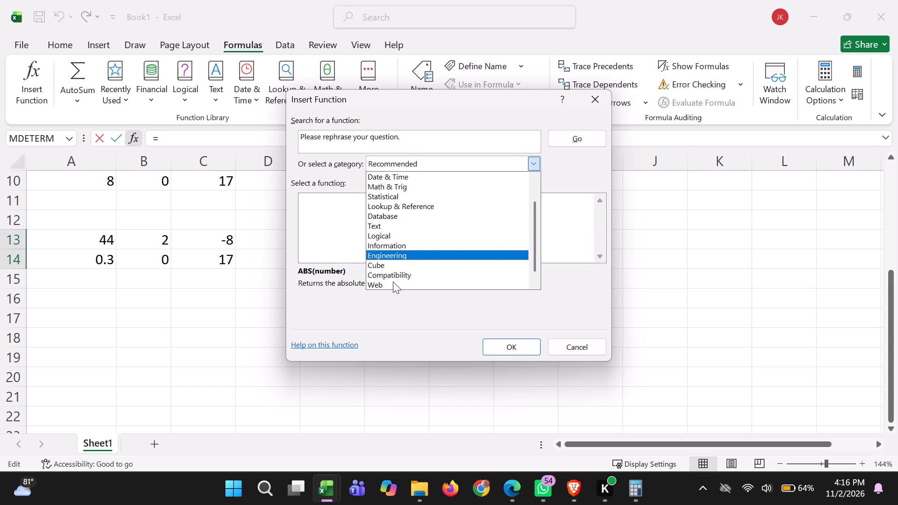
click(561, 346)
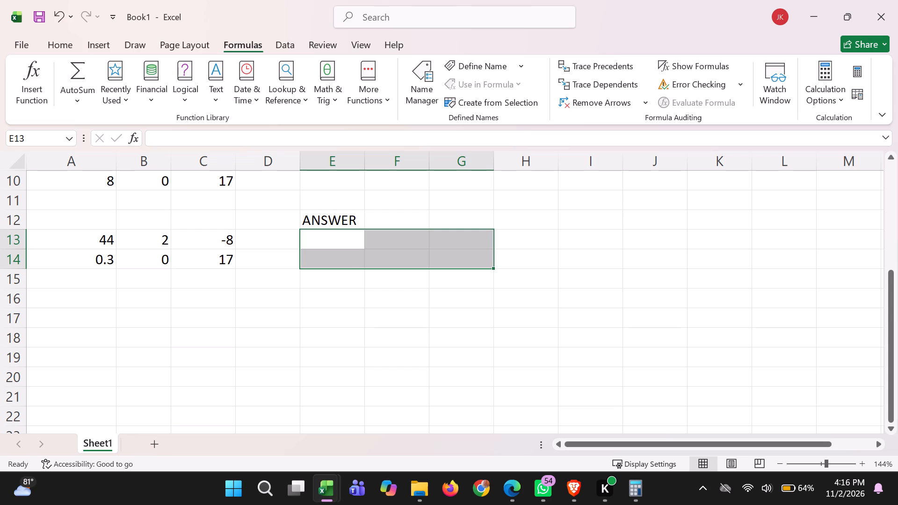
Enter the formula =3*A13 in cell E13 to multiply the 2×3 matrix's first entry by 3.
key(equal)
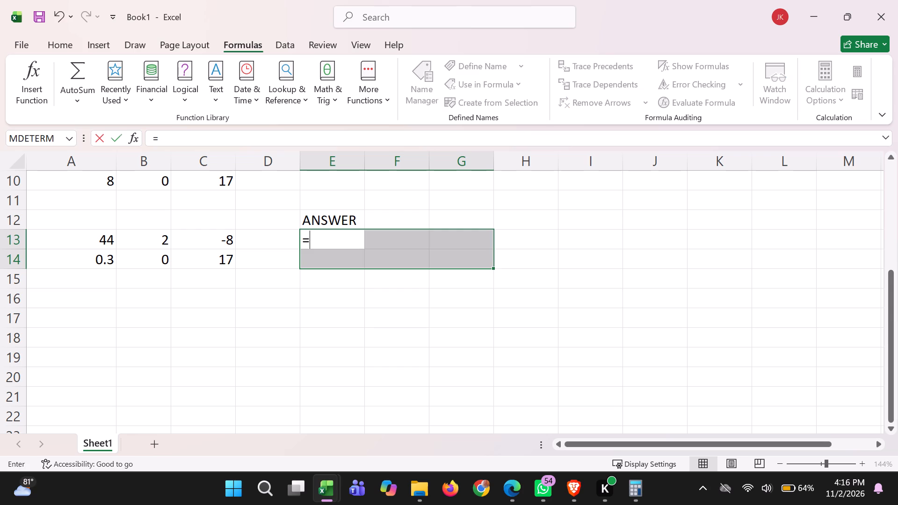
key(3)
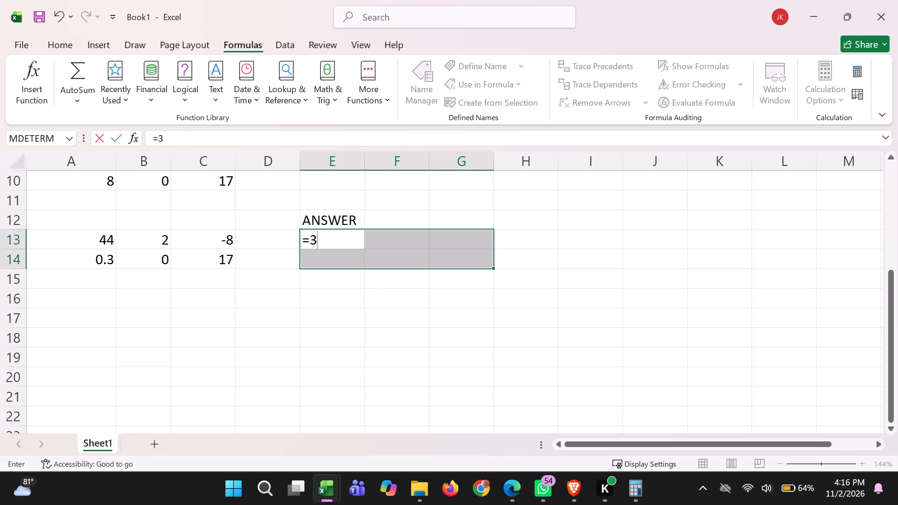
key(shift+asterisk)
key(a)
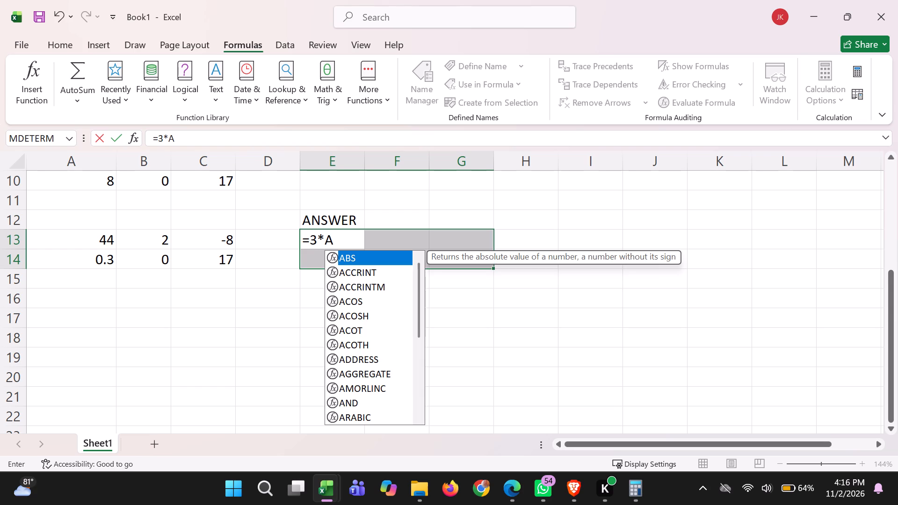
key(1)
key(3)
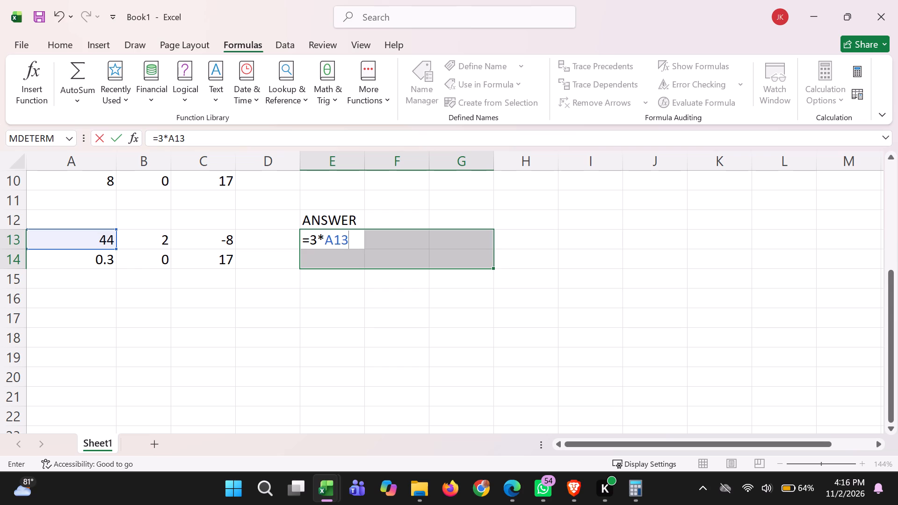
Extend the formula in E13 to =3*A13:C14 so it multiplies the whole 2×3 matrix by 3.
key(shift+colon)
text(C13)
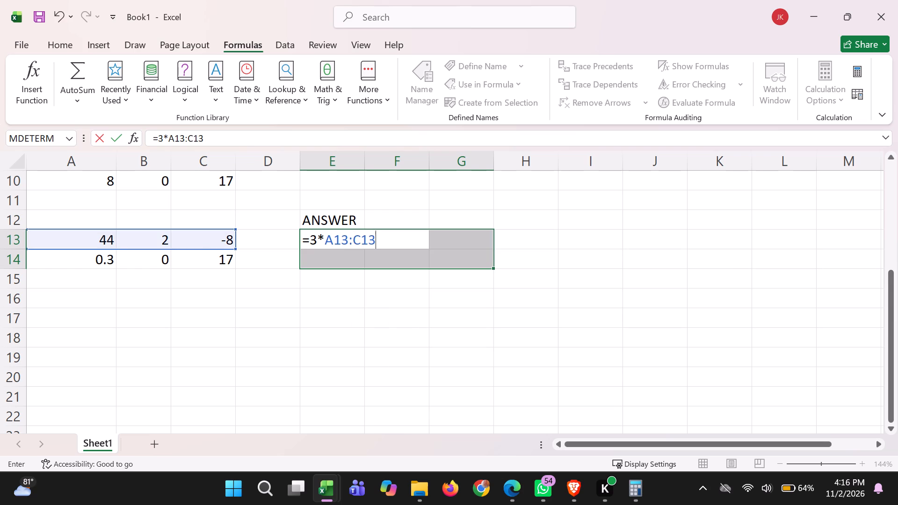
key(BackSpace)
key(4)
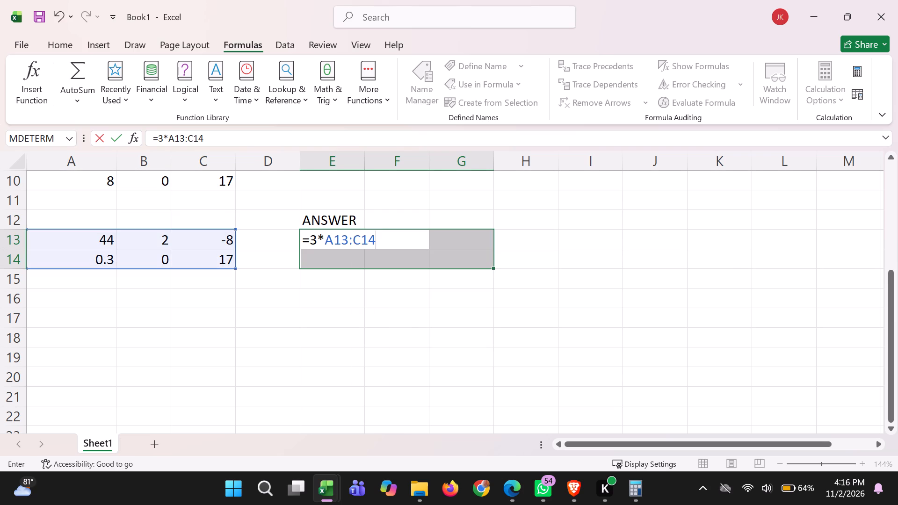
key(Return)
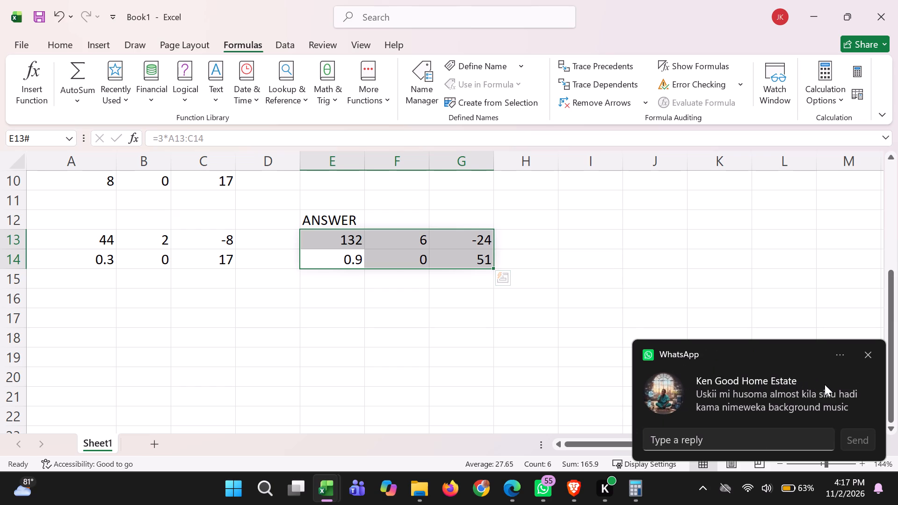
Dismiss the chat notification and review the matrices and their ANSWER blocks across the whole sheet.
click(864, 353)
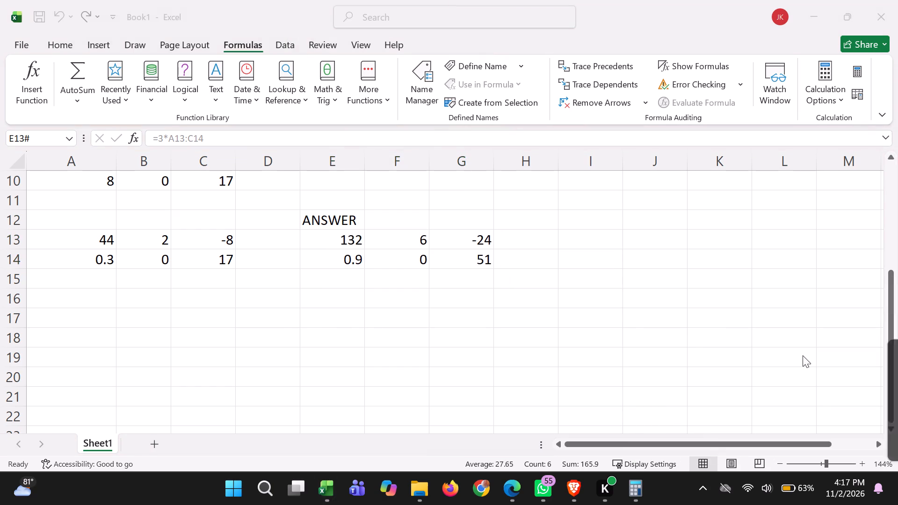
scroll(373, 258, up, 2)
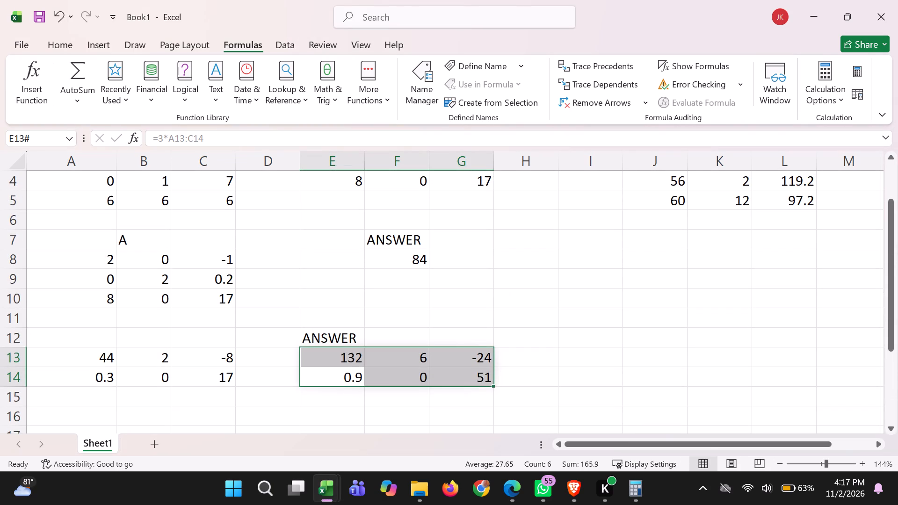
scroll(373, 258, up, 3)
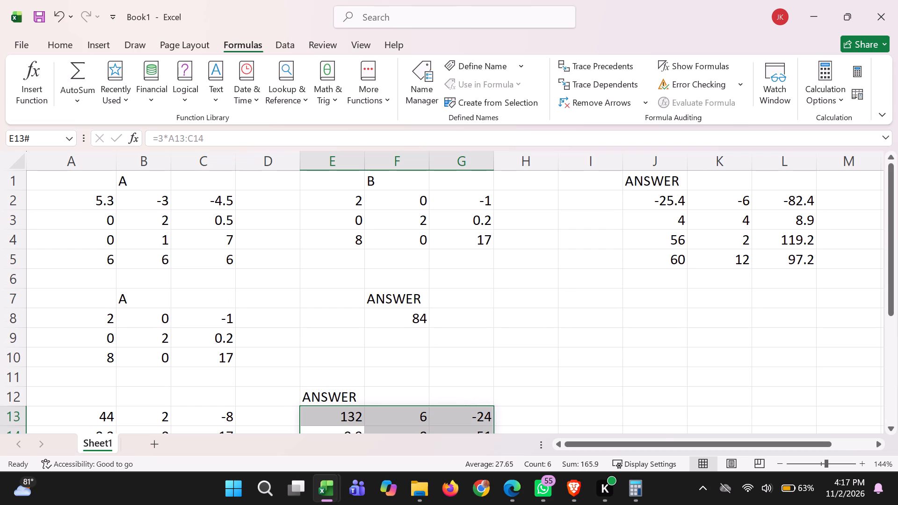
scroll(373, 258, up, 1)
scroll(373, 258, down, 1)
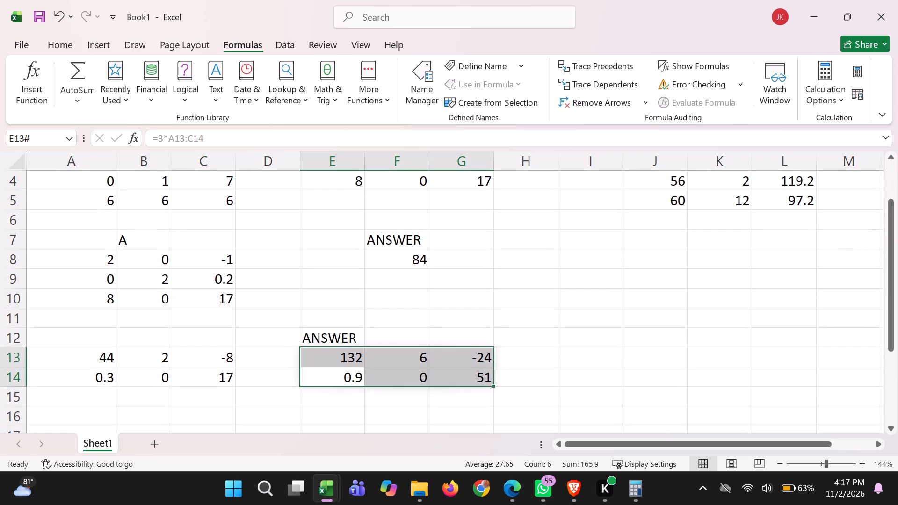
scroll(375, 258, down, 3)
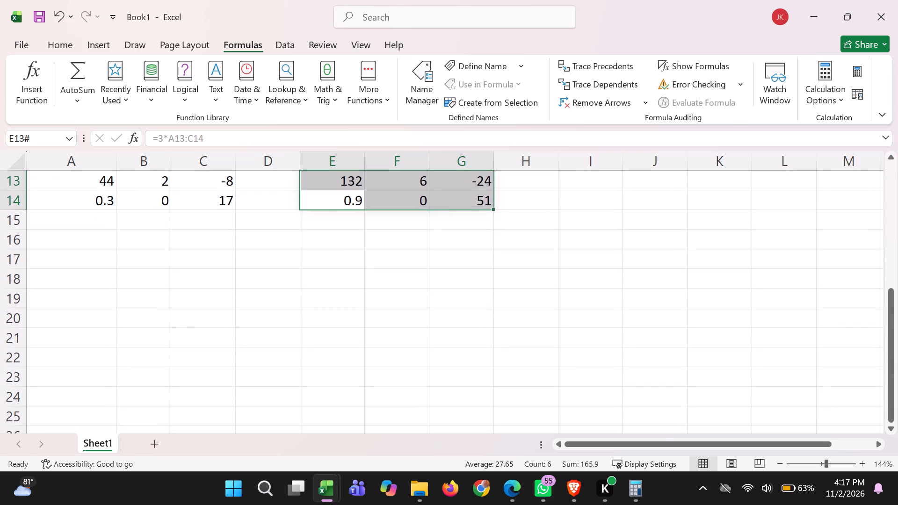
scroll(335, 284, up, 2)
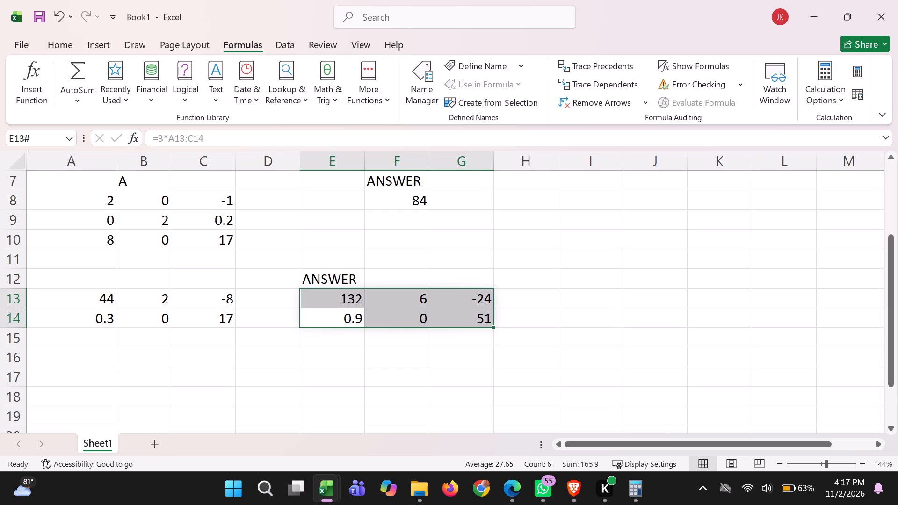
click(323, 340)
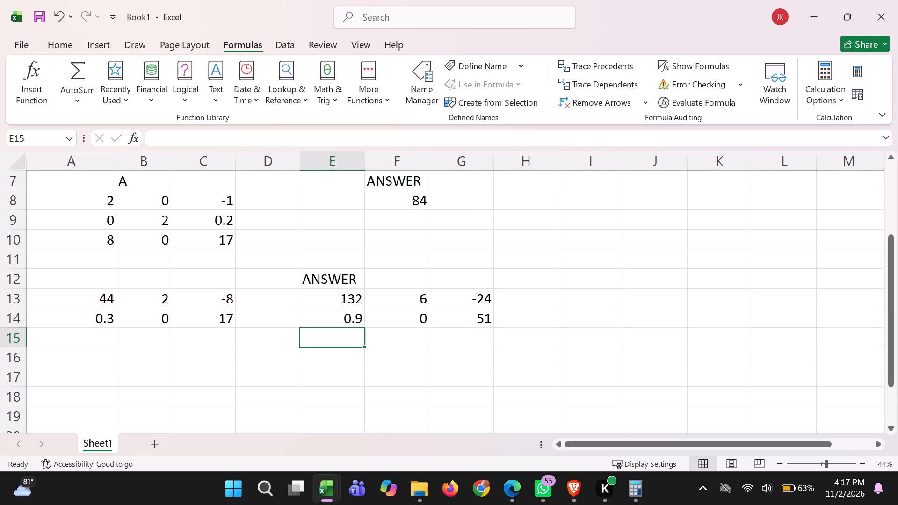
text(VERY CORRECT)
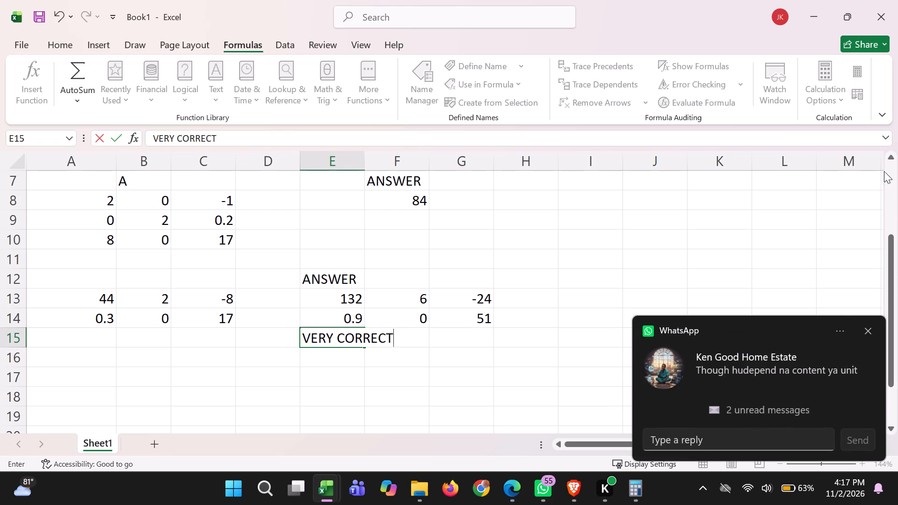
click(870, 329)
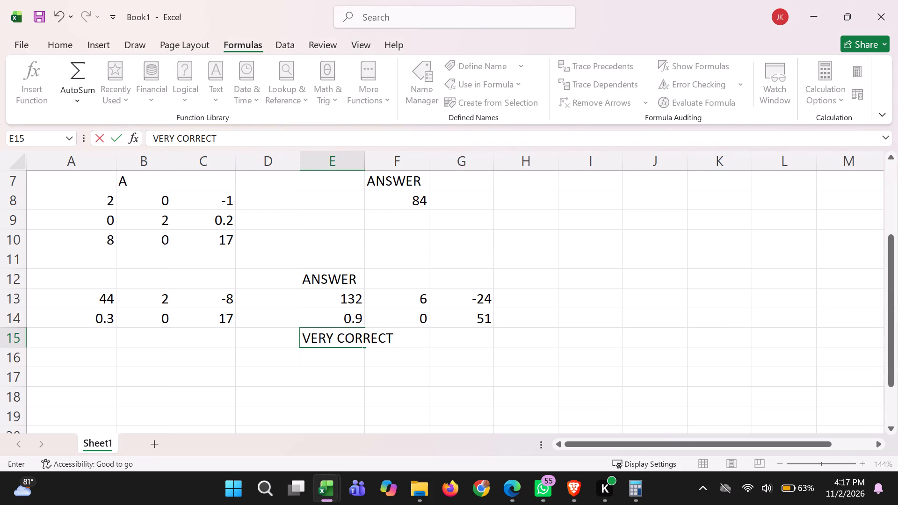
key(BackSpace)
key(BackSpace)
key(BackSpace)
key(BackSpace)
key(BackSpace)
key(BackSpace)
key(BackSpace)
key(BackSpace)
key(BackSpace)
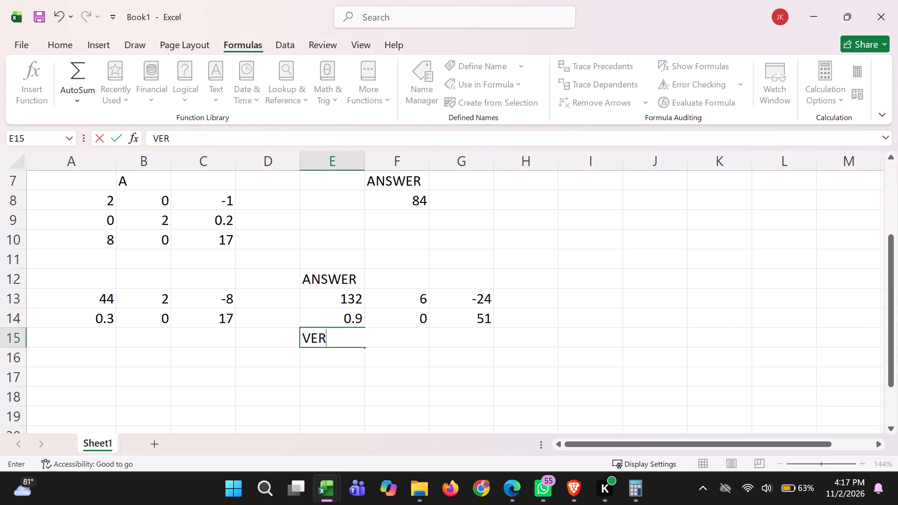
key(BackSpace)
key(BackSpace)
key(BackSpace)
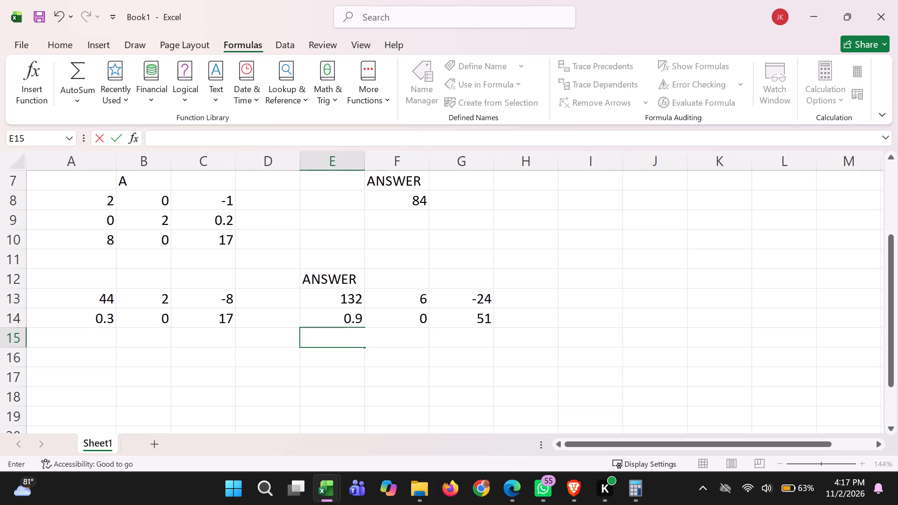
Enter the heading Doing inverse in cell A16, below the 2×3 matrix.
scroll(343, 335, down, 1)
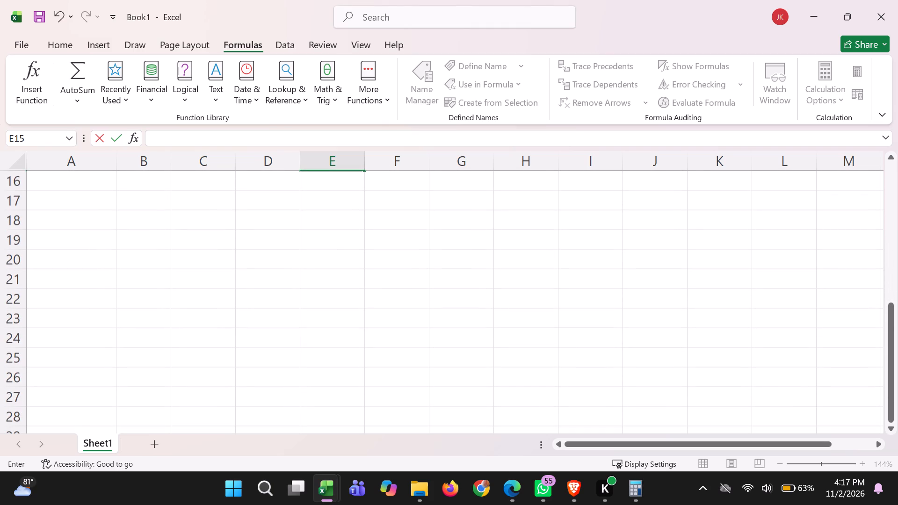
scroll(343, 335, down, 1)
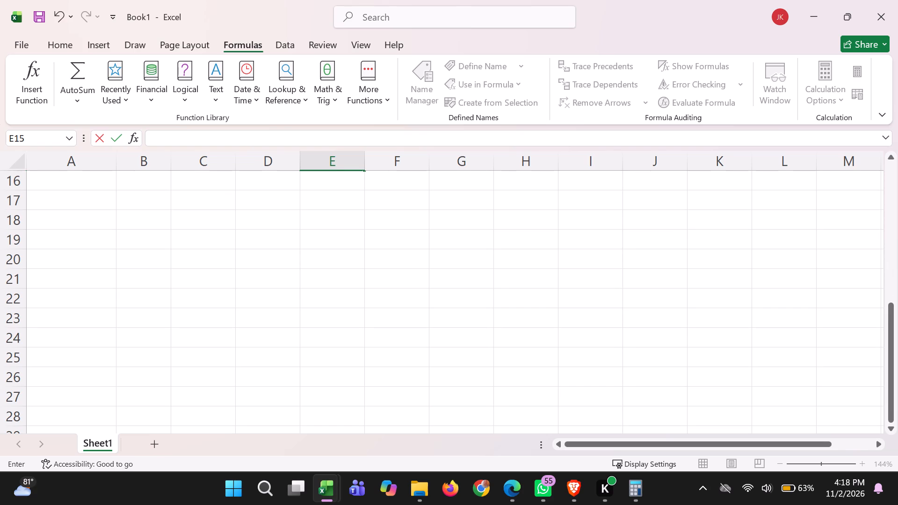
scroll(343, 335, up, 4)
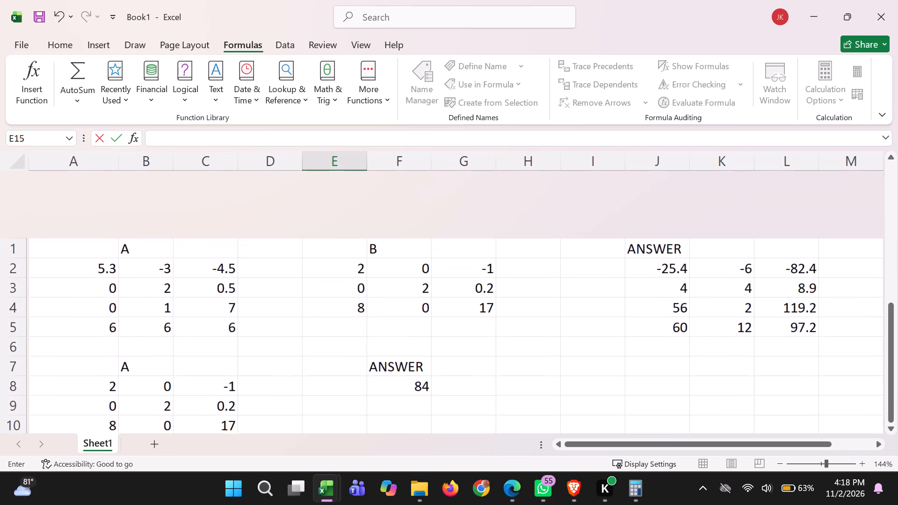
scroll(343, 335, down, 1)
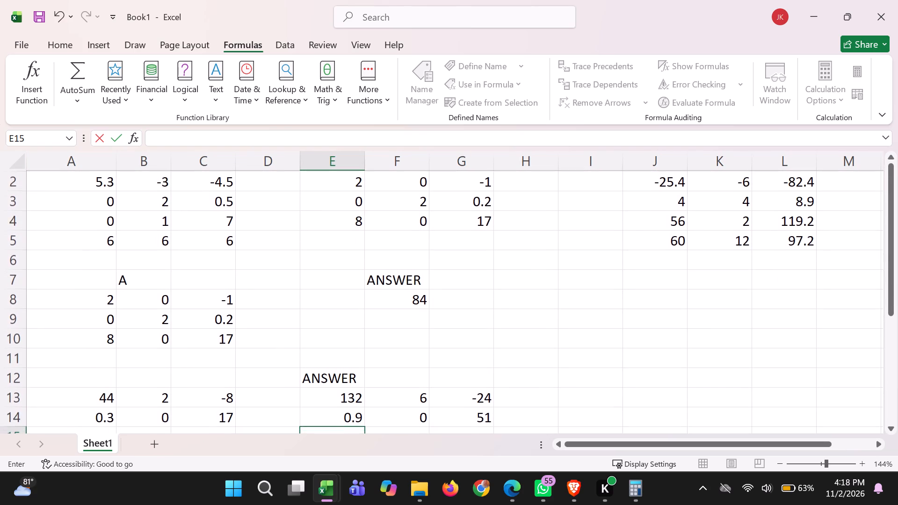
scroll(343, 335, down, 2)
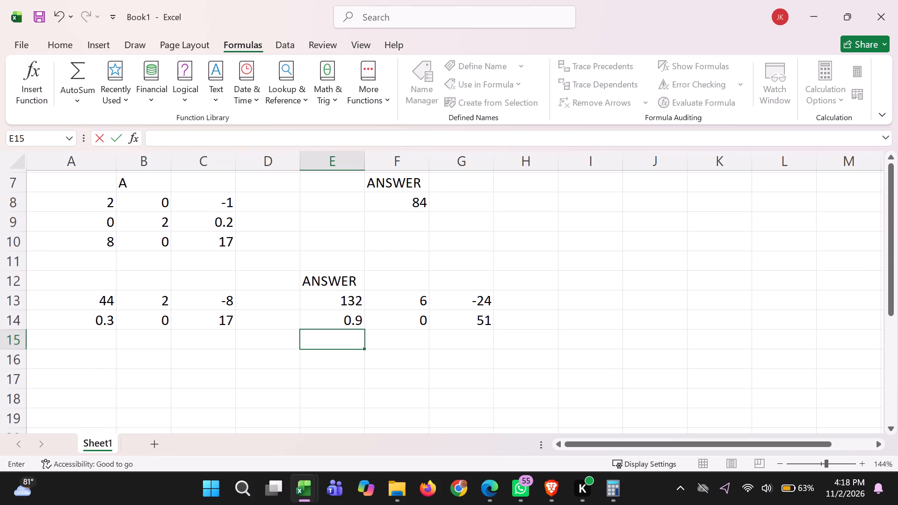
scroll(343, 335, down, 3)
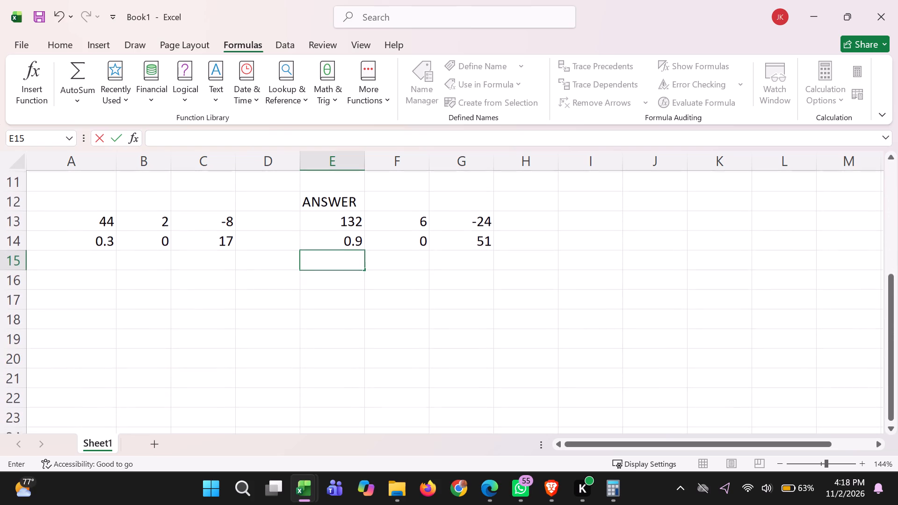
click(63, 286)
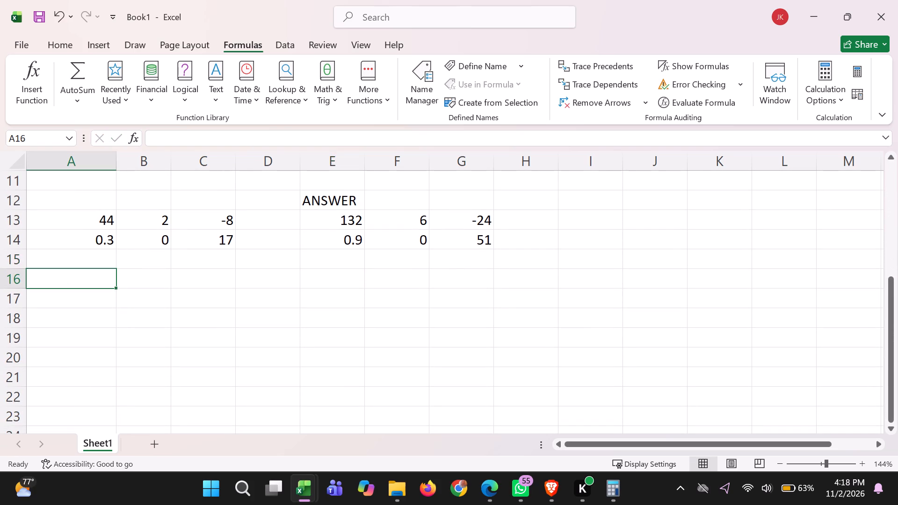
key(d)
text(oing inverse)
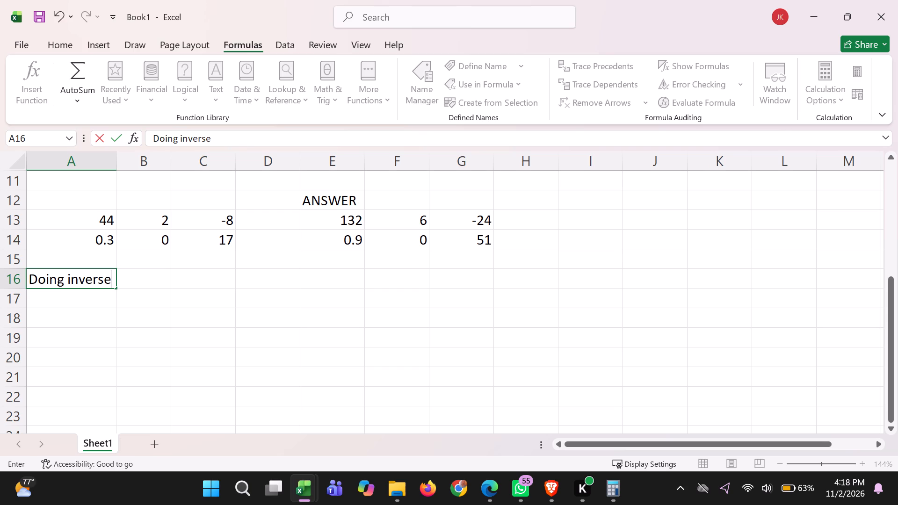
Fill the first column of the matrix under Doing inverse, A17:A19, with 2, 0 and 8.
click(68, 306)
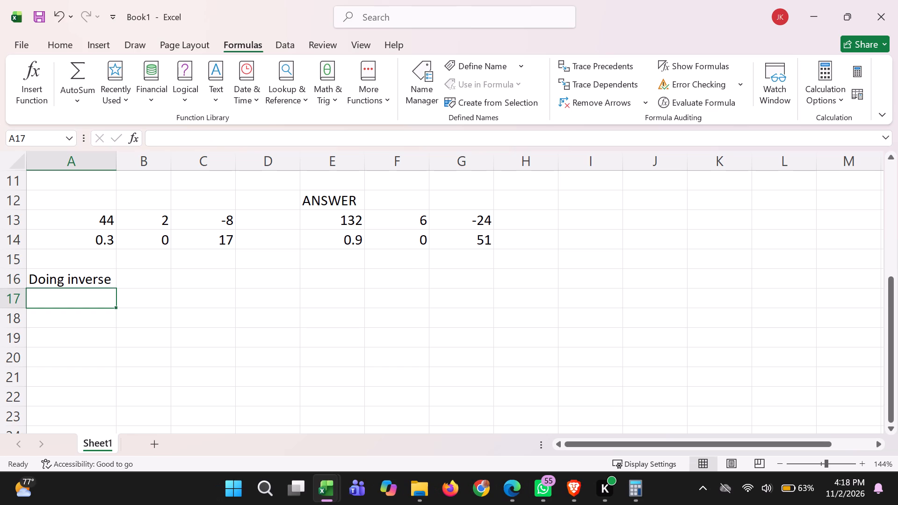
key(2)
key(Down)
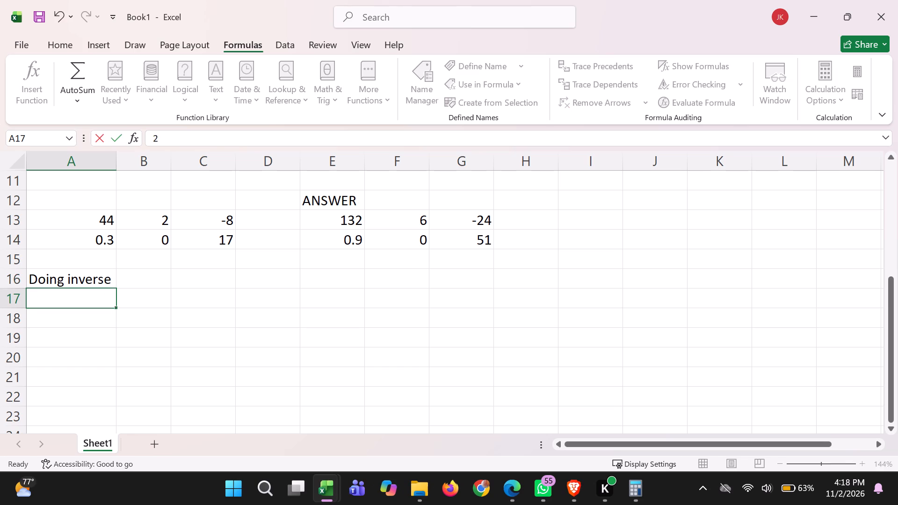
key(0)
key(Down)
key(8)
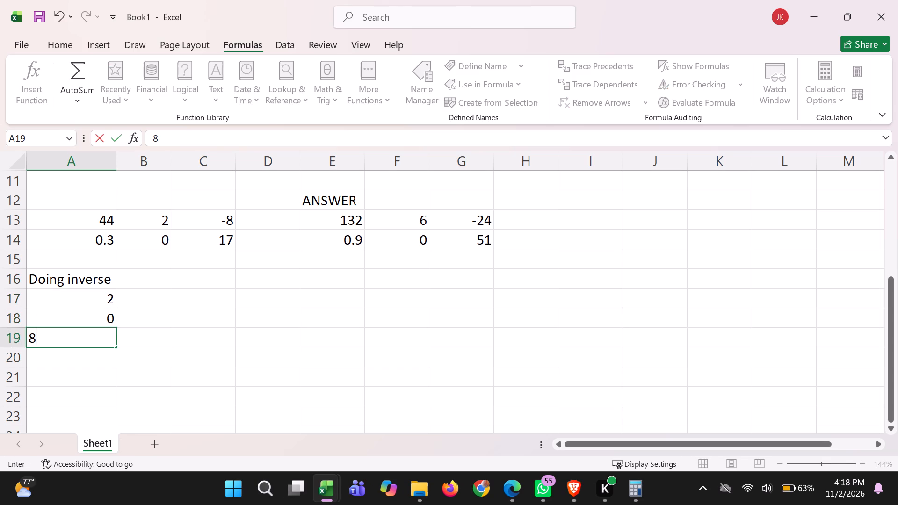
Fill the matrix's second column in B17:B19 with 0, 2 and 0.
click(147, 298)
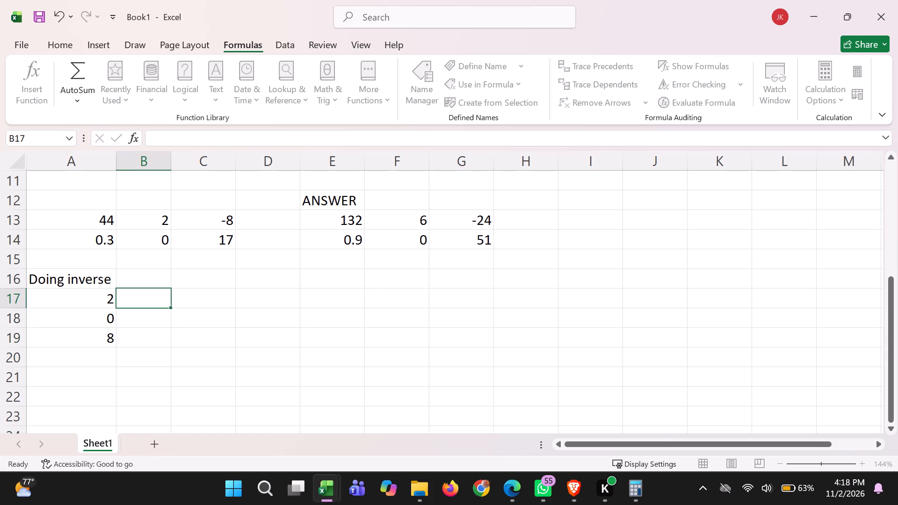
key(0)
key(Down)
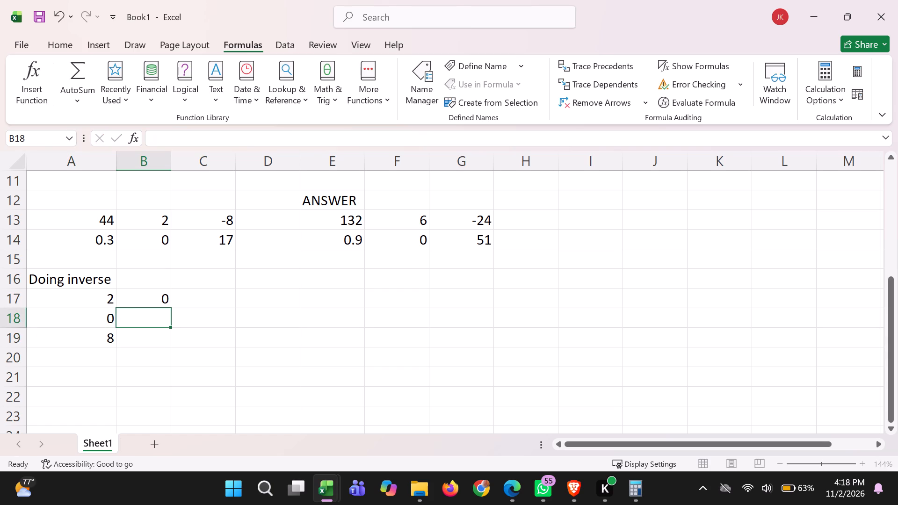
key(2)
key(Down)
key(0)
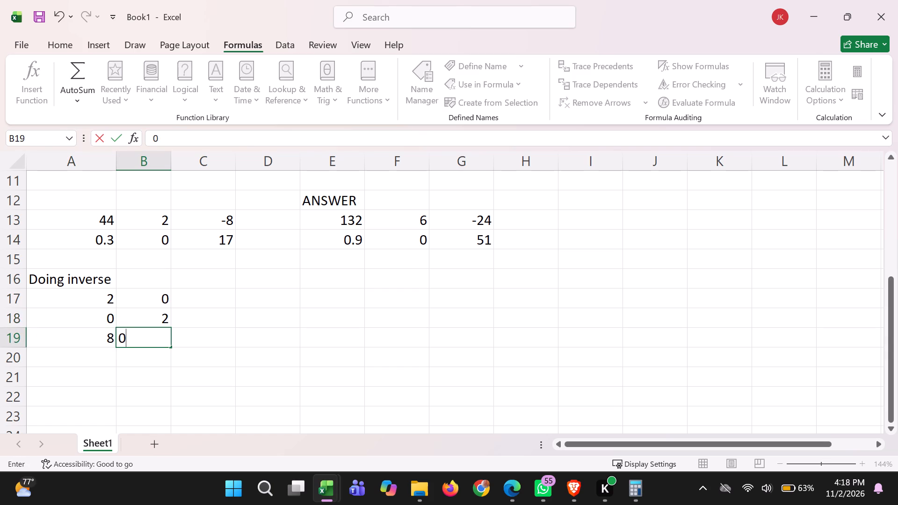
Fill the matrix's third column in C17:C19 with -1, 0.2 and 17.
click(209, 293)
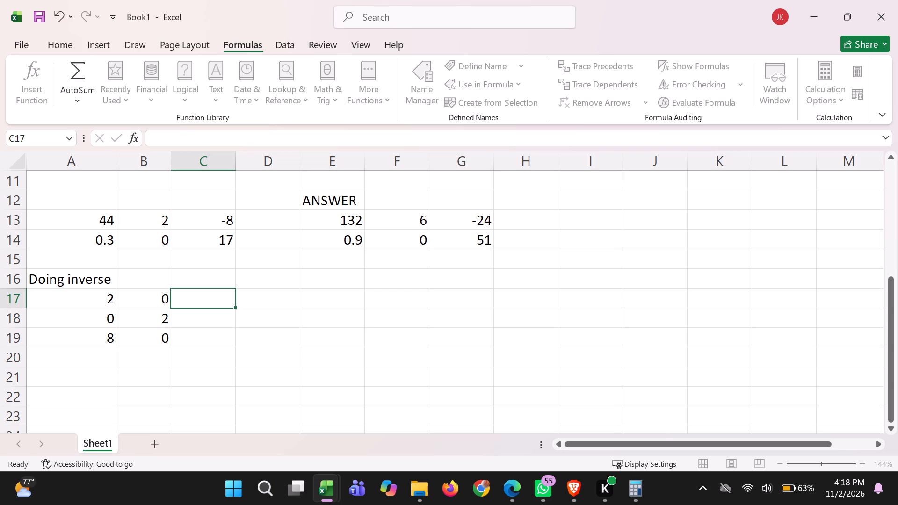
text(-1)
key(Down)
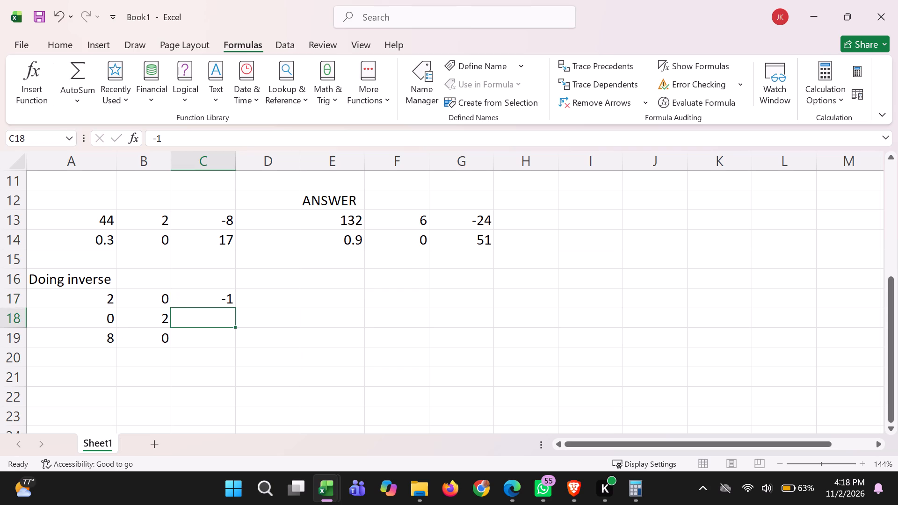
key(0)
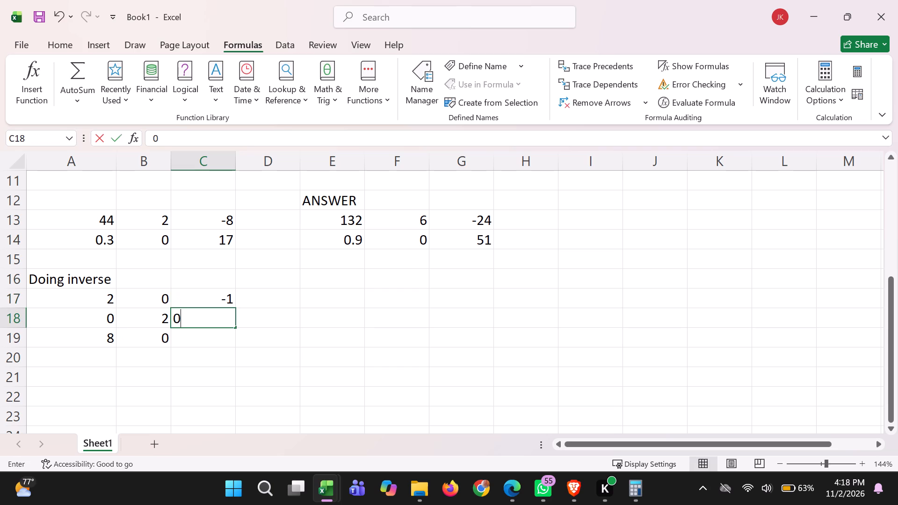
text(.2)
key(Down)
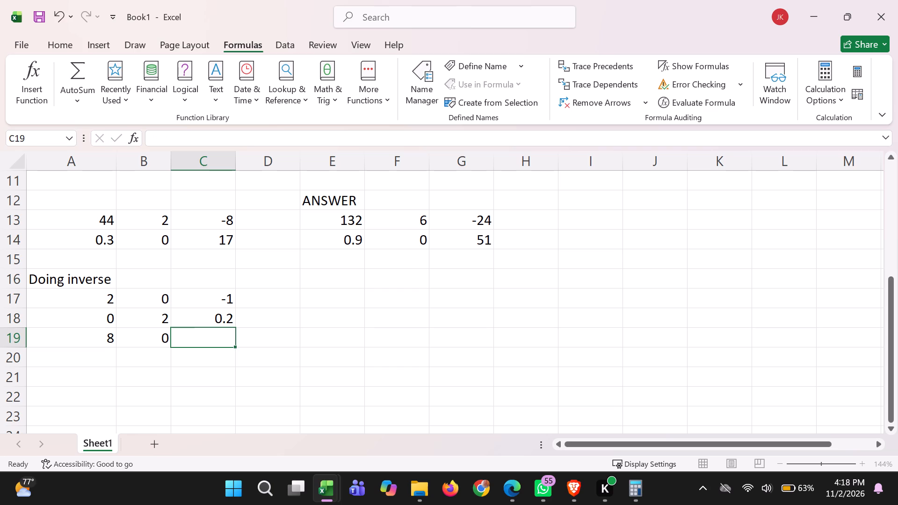
key(1)
key(7)
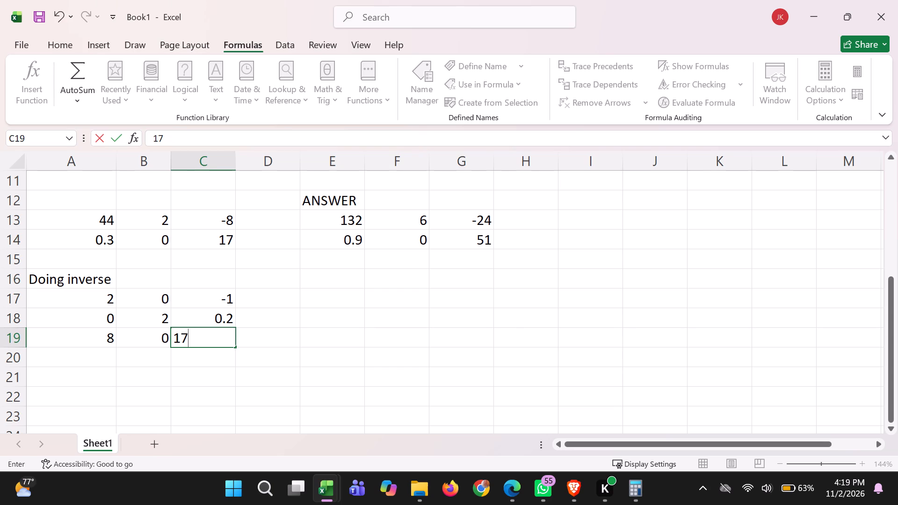
Enter the heading ANSWER in cell F16.
click(373, 280)
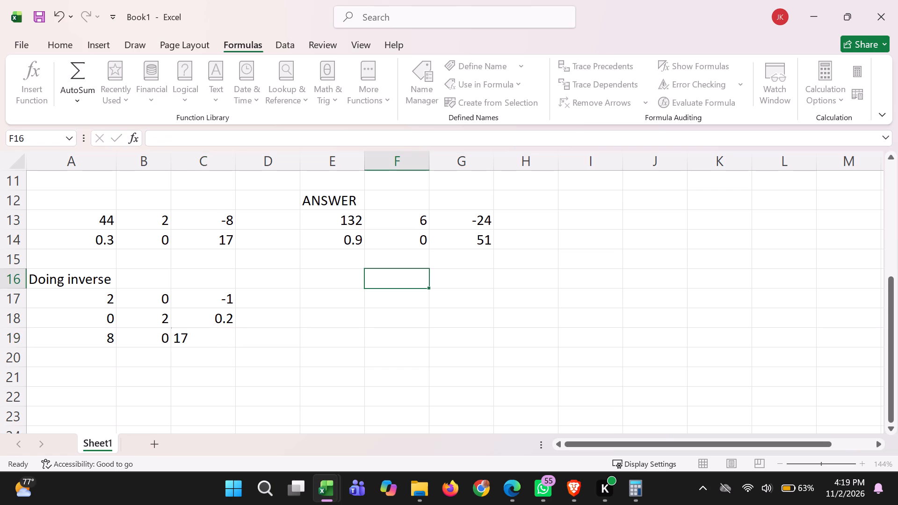
key(a)
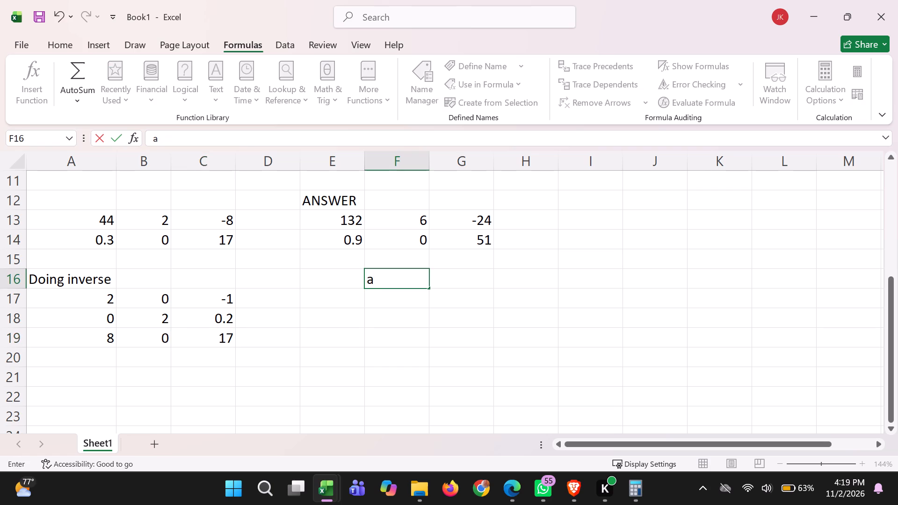
key(BackSpace)
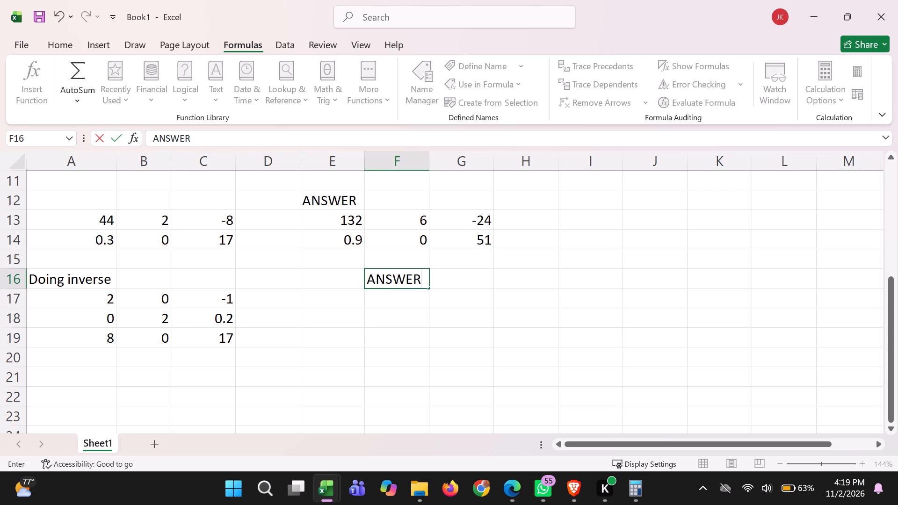
Select the 3×3 answer range E17:G19 and start a formula in it with Insert Function.
click(382, 300)
click(313, 298)
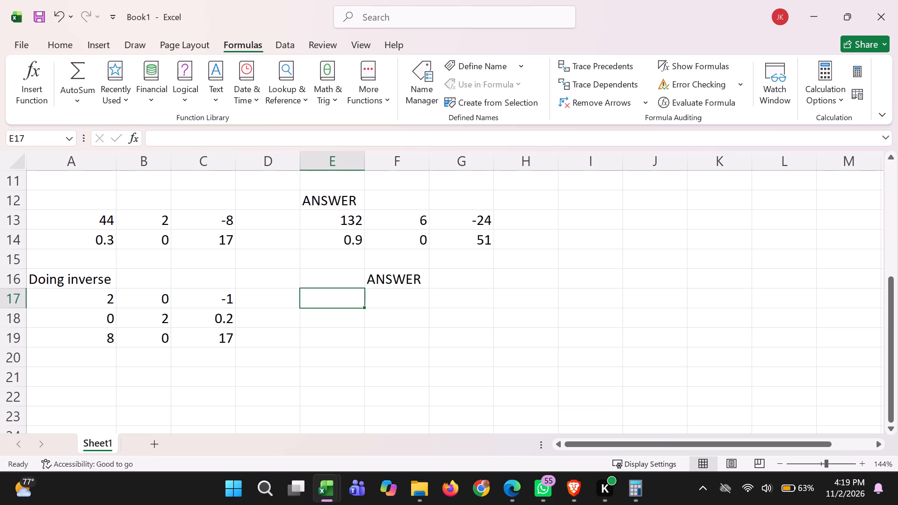
drag(364, 306, 363, 319)
click(354, 300)
drag(349, 299, 420, 345)
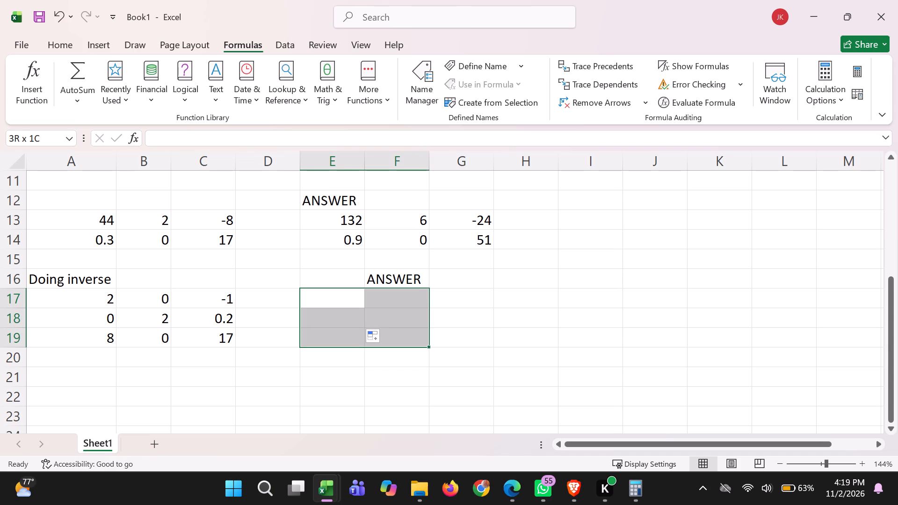
drag(420, 345, 439, 341)
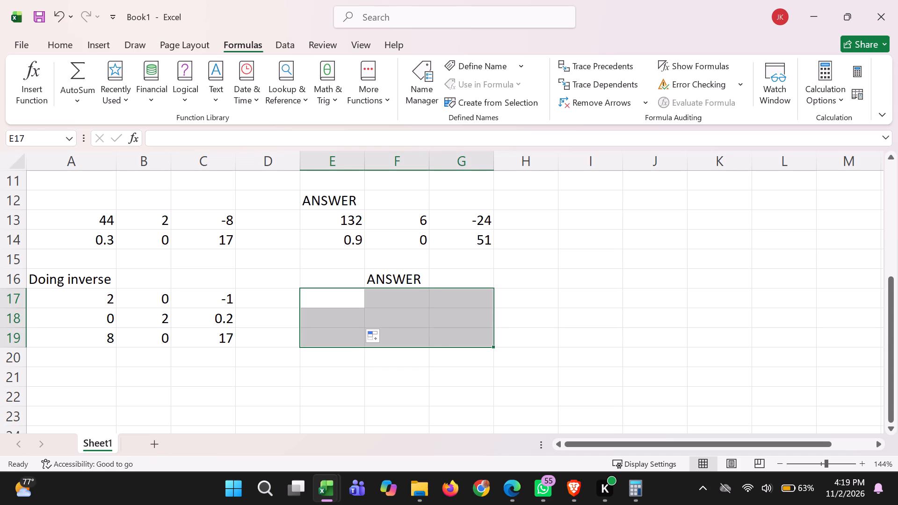
click(318, 302)
drag(337, 303, 338, 338)
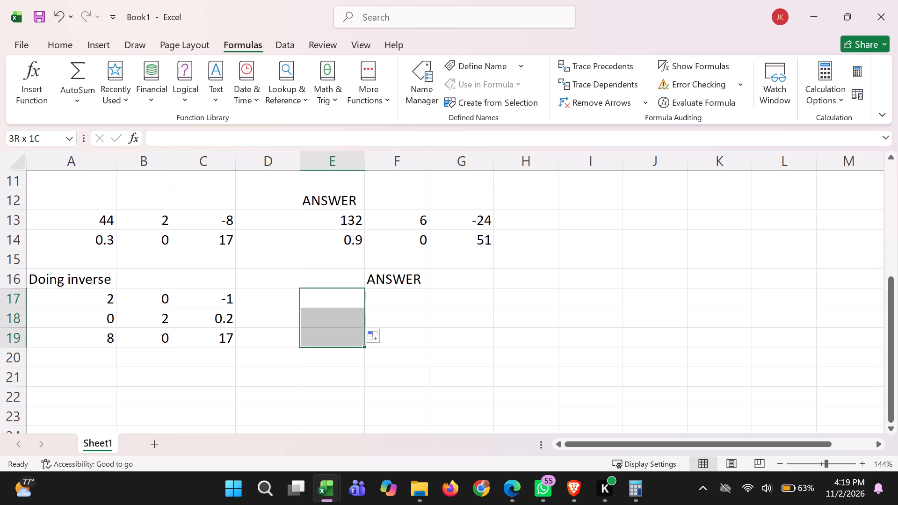
drag(338, 338, 469, 339)
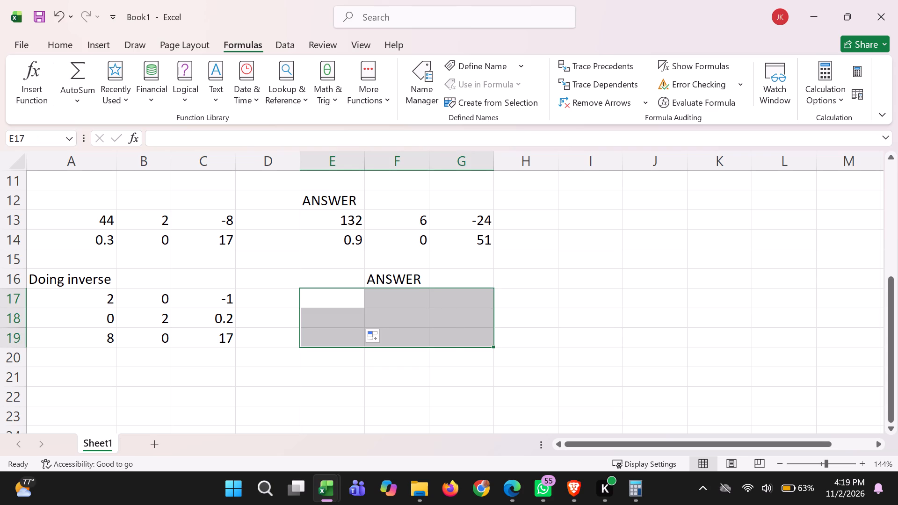
key(equal)
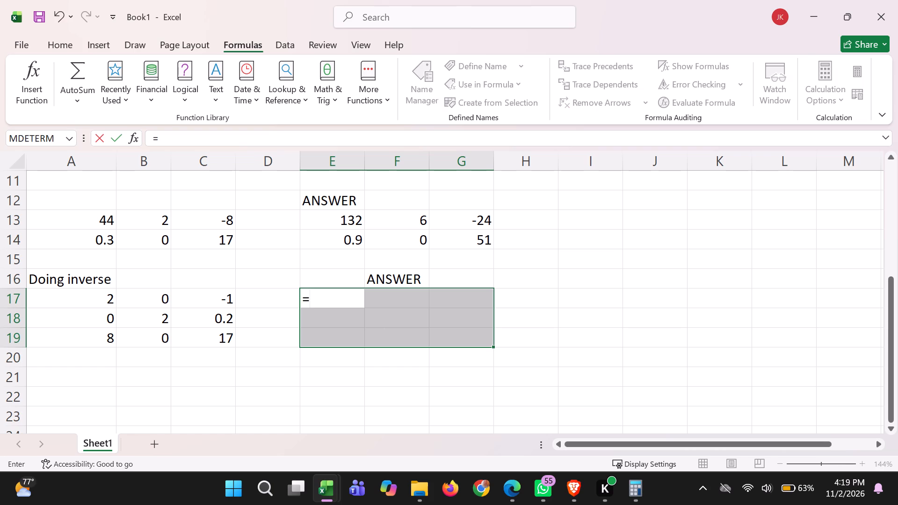
click(132, 137)
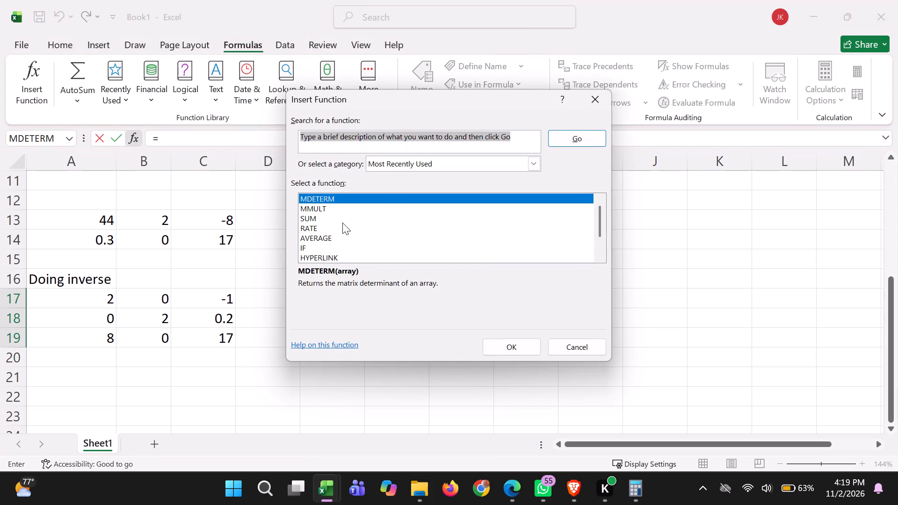
Look through the recently used functions and the function categories for a matrix inverse function.
scroll(342, 223, down, 5)
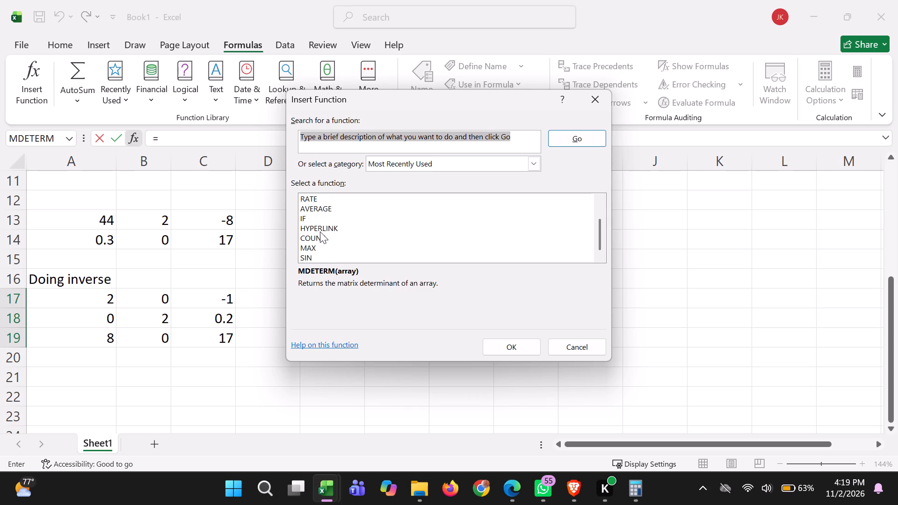
scroll(320, 231, down, 3)
scroll(320, 231, up, 3)
scroll(320, 231, down, 9)
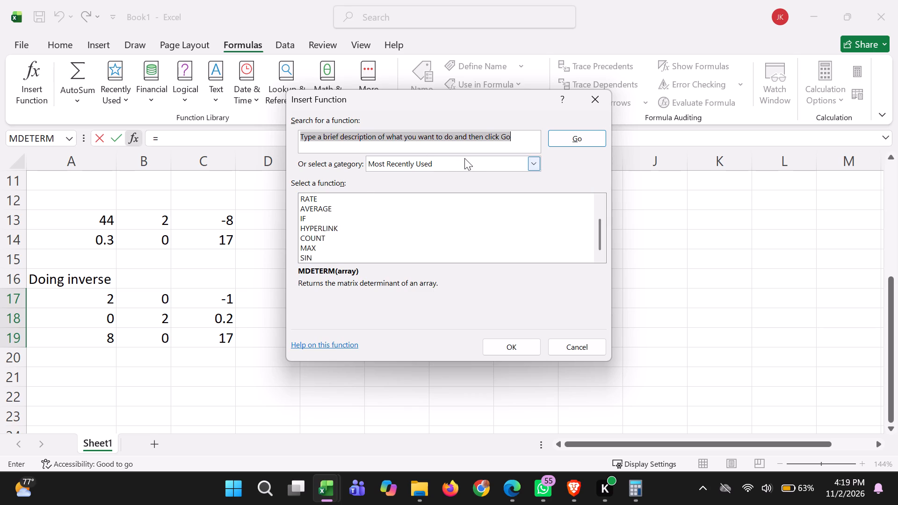
click(464, 158)
scroll(378, 222, down, 5)
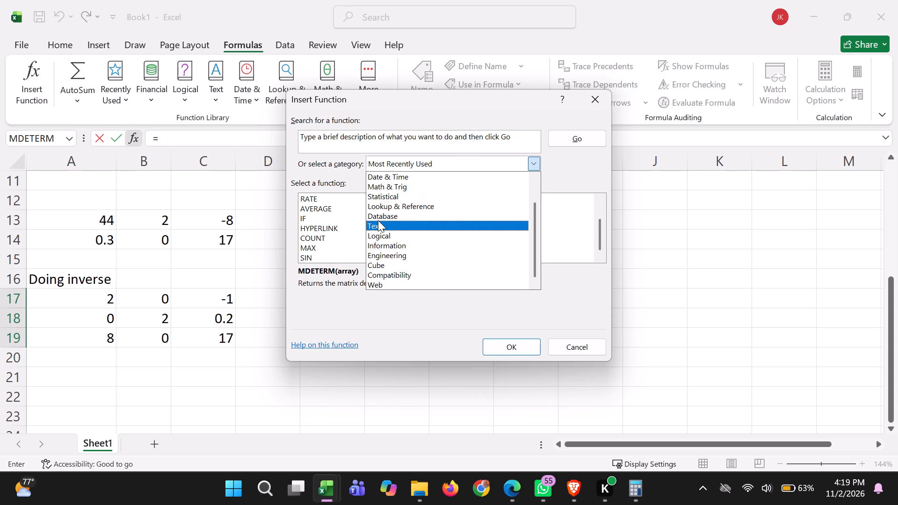
scroll(378, 220, down, 7)
scroll(382, 245, up, 2)
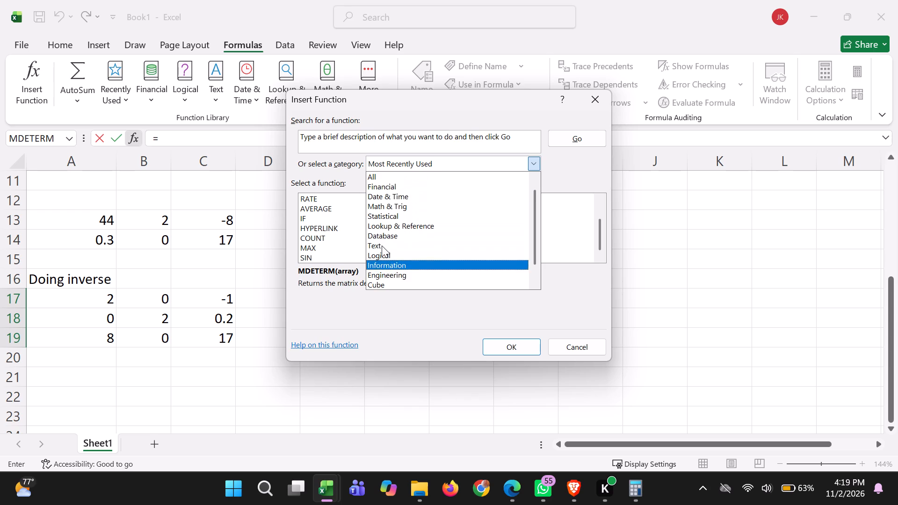
scroll(381, 245, up, 4)
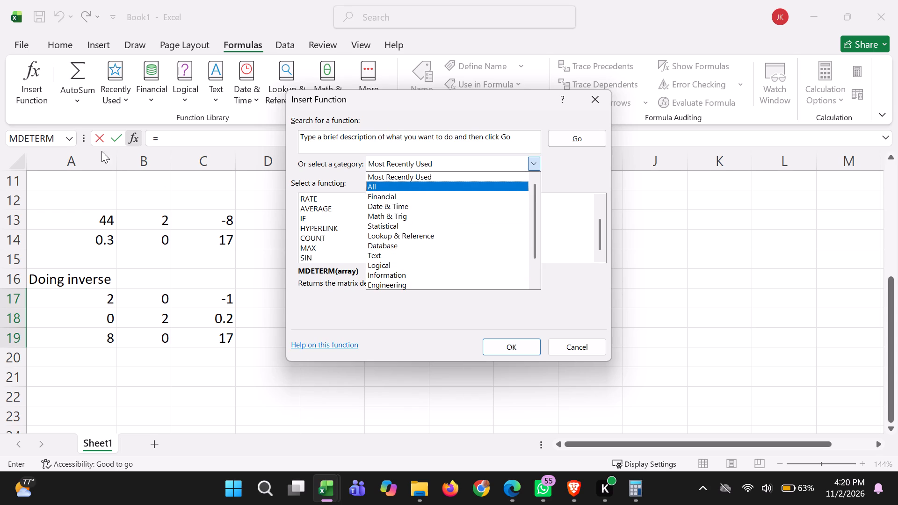
click(67, 139)
scroll(364, 215, down, 4)
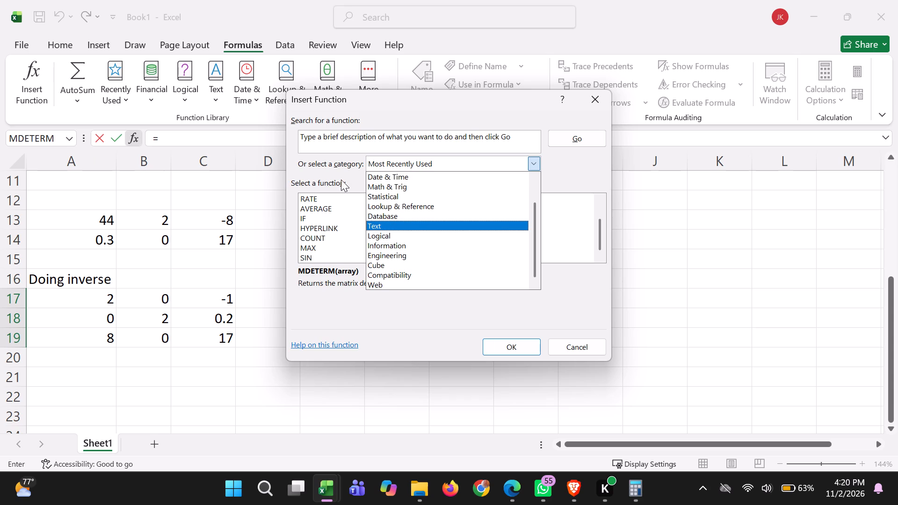
key(m)
text(MMM)
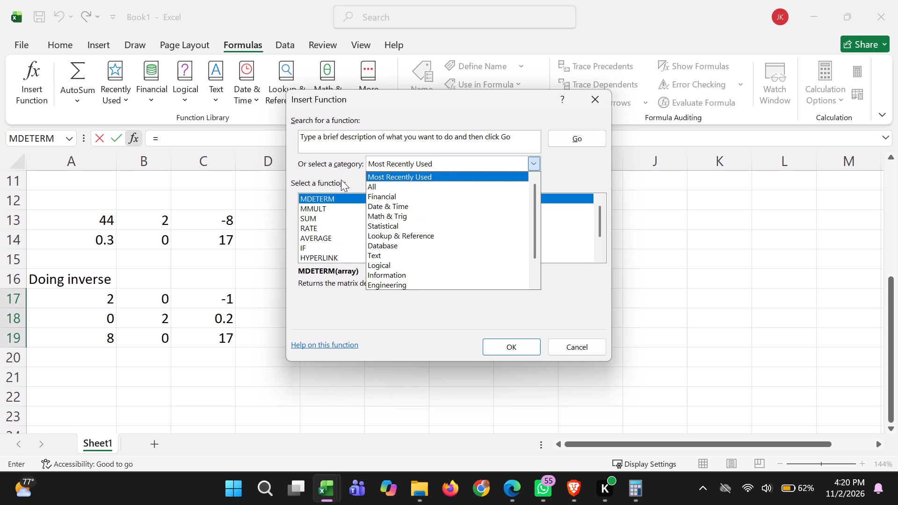
text(MMM)
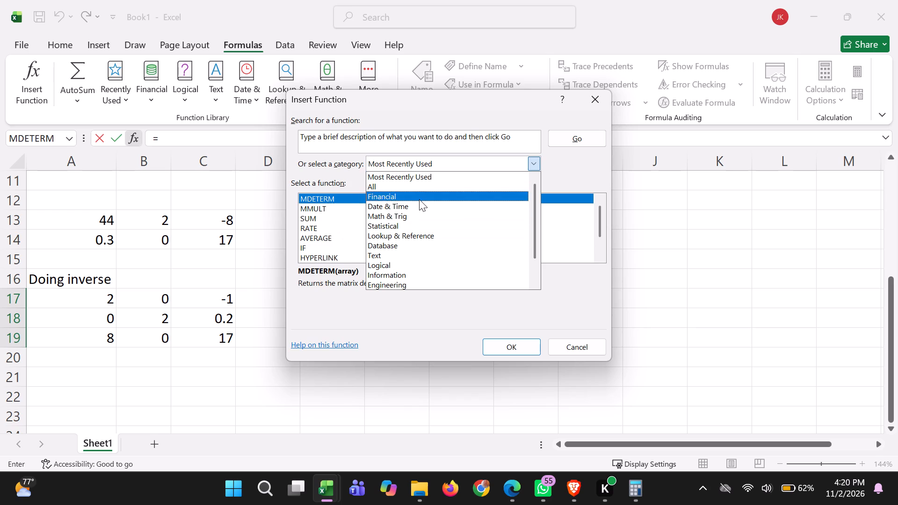
scroll(450, 209, down, 2)
scroll(477, 241, down, 2)
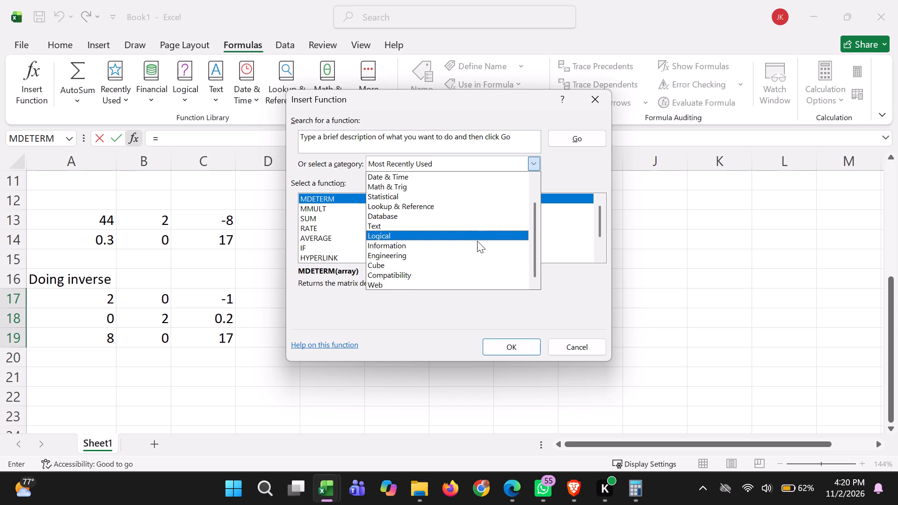
scroll(477, 241, down, 2)
click(576, 231)
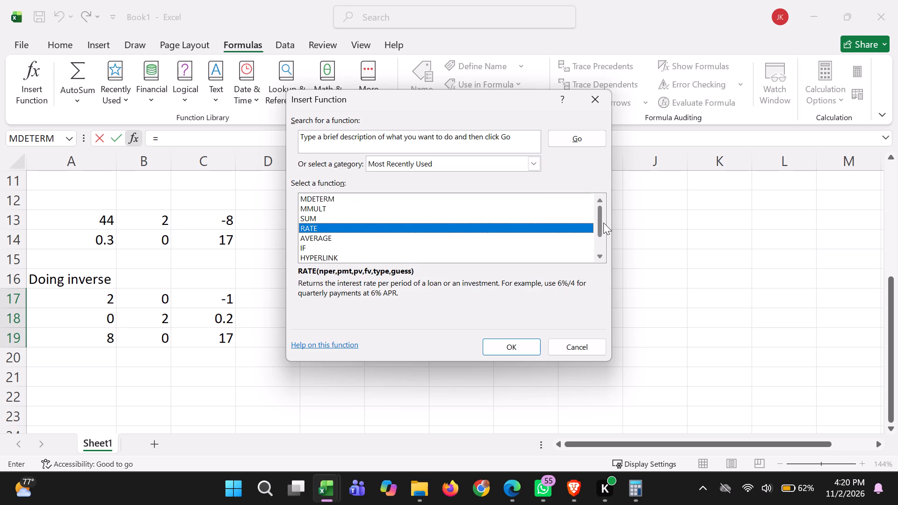
drag(597, 209, 598, 230)
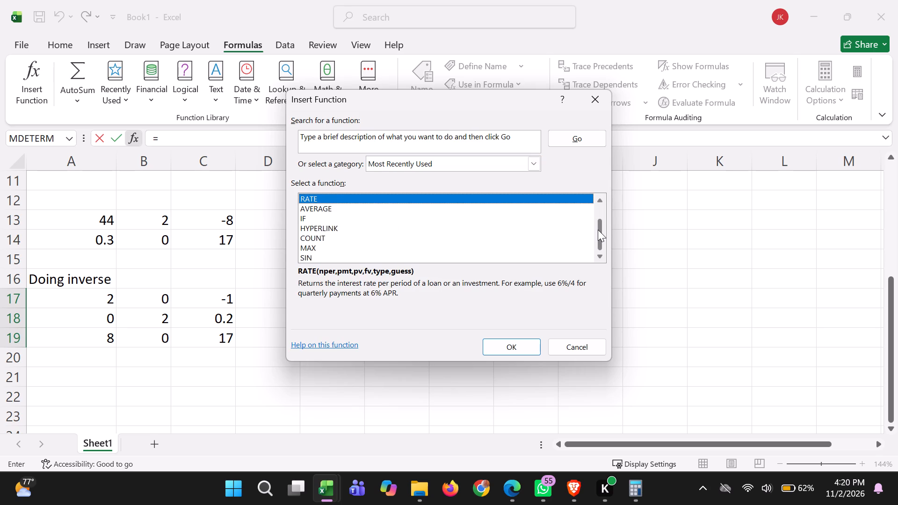
drag(598, 230, 598, 255)
double_click(598, 255)
click(571, 281)
scroll(350, 223, up, 5)
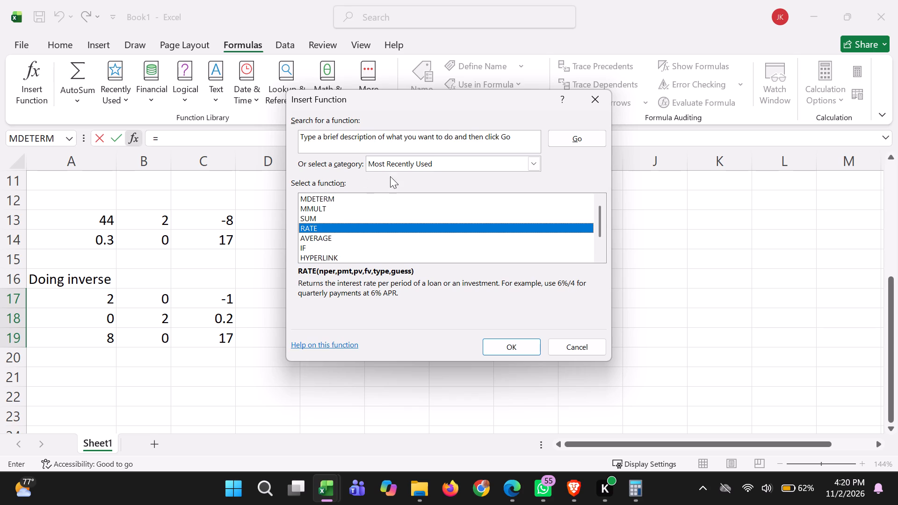
Search for the MINVERSE function and choose it for the answer range's formula.
click(440, 142)
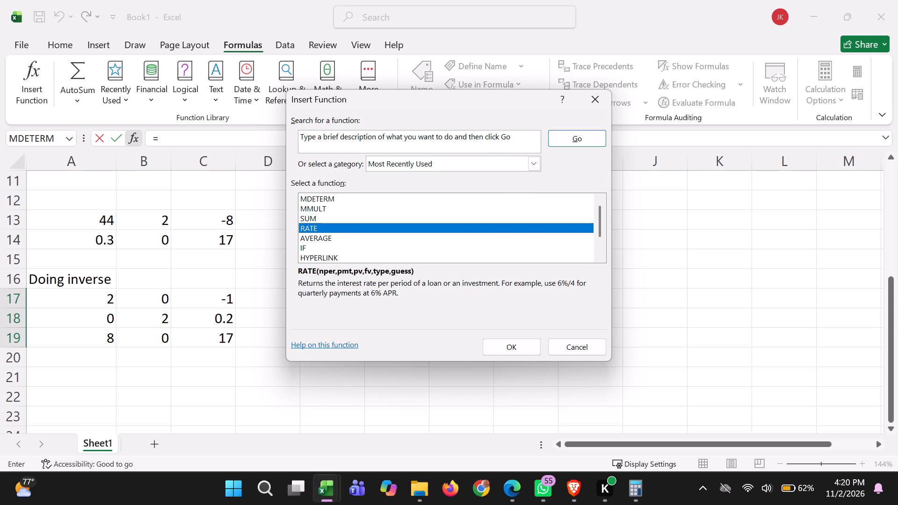
drag(511, 138, 310, 124)
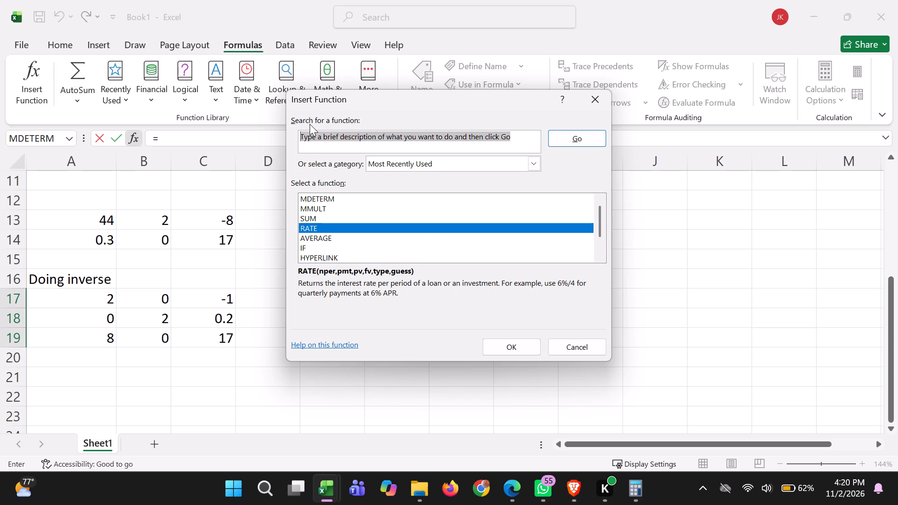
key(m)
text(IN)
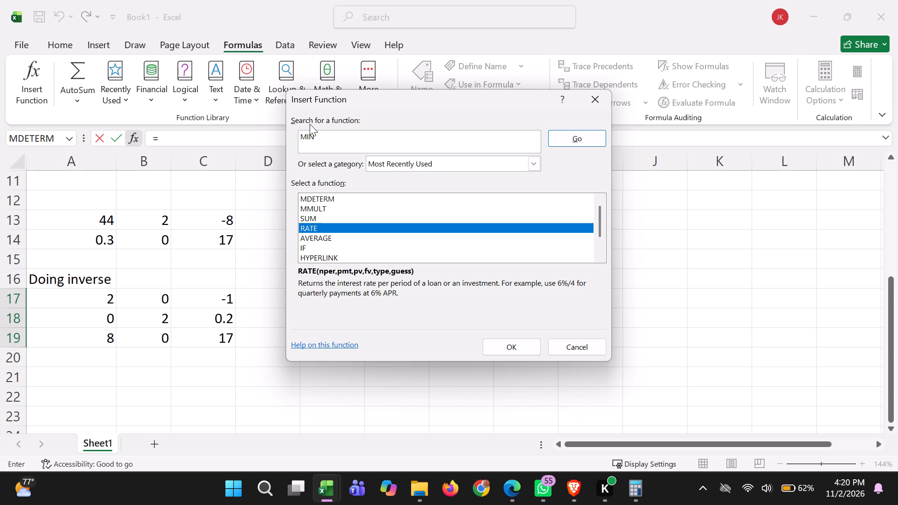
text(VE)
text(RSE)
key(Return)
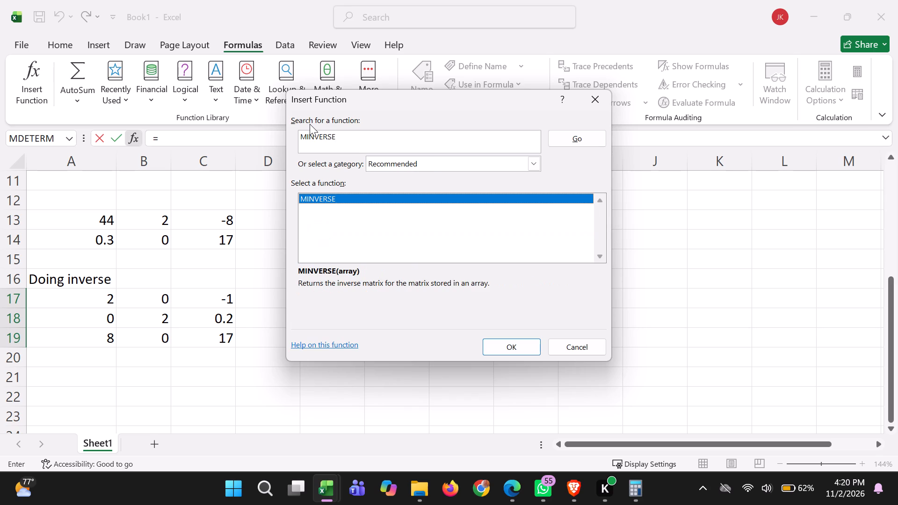
click(348, 198)
click(519, 350)
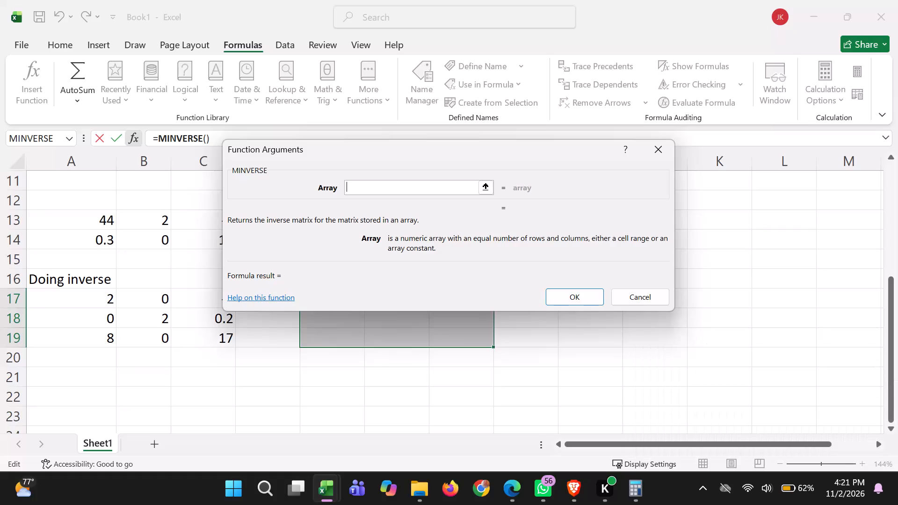
Set the MINVERSE array to A17:C19 and enter the formula to fill the inverse matrix.
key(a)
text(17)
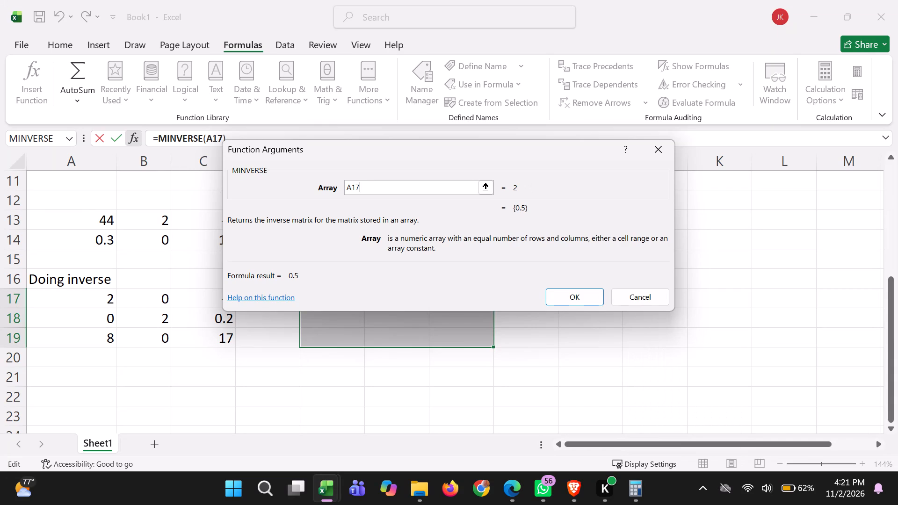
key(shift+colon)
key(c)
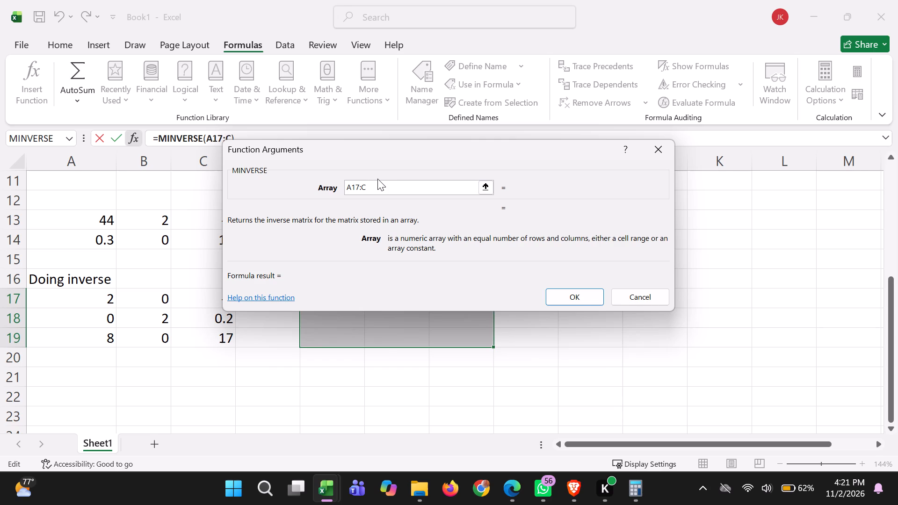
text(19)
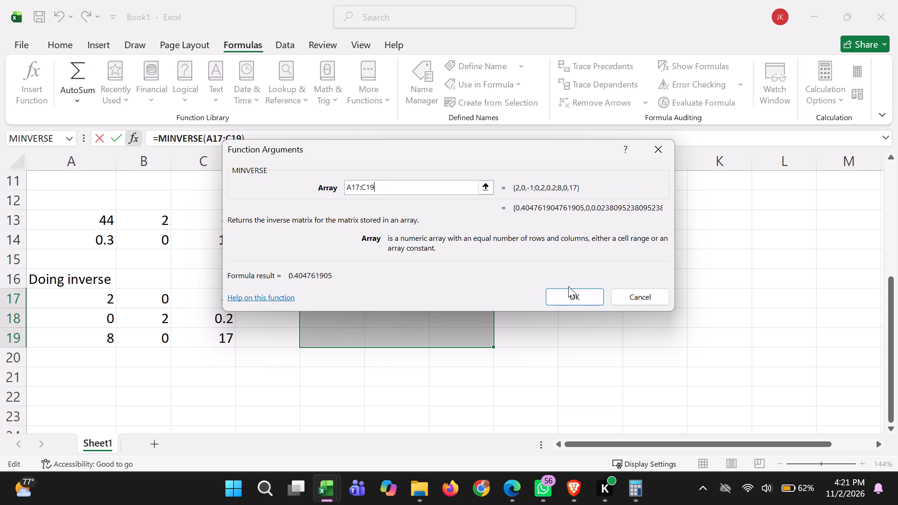
click(587, 291)
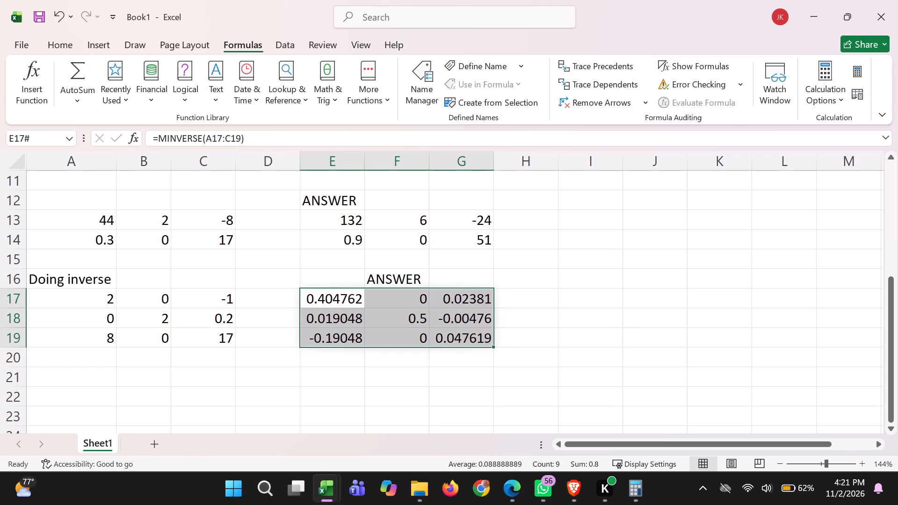
Enter the note CORRECT in cell I18, beside the inverse matrix.
click(534, 329)
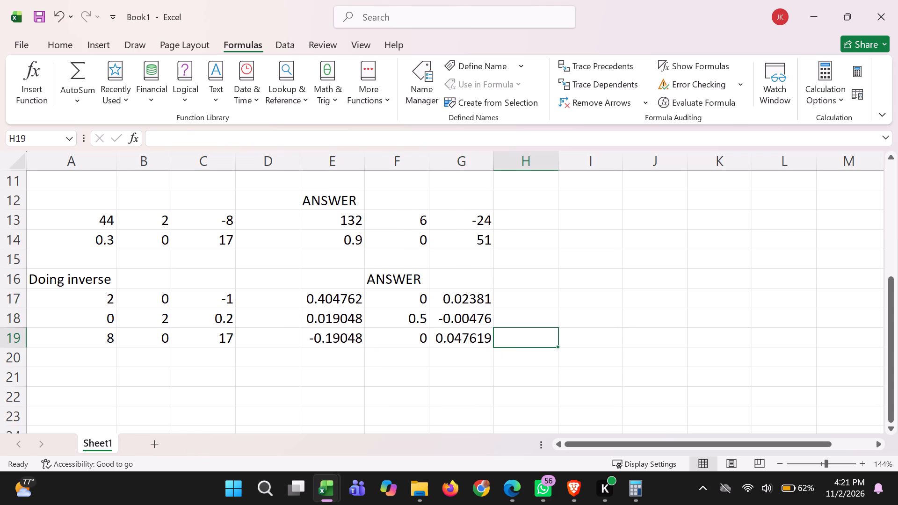
click(548, 318)
click(579, 310)
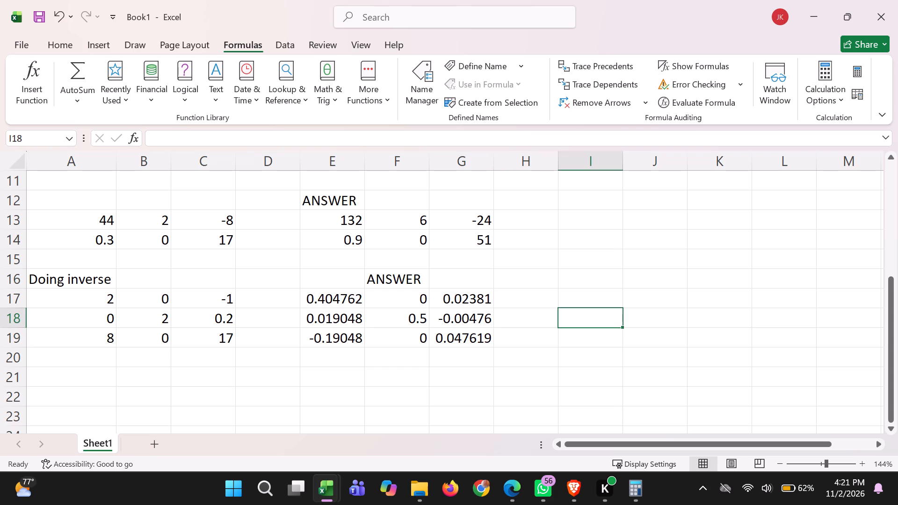
text(CORRET)
key(BackSpace)
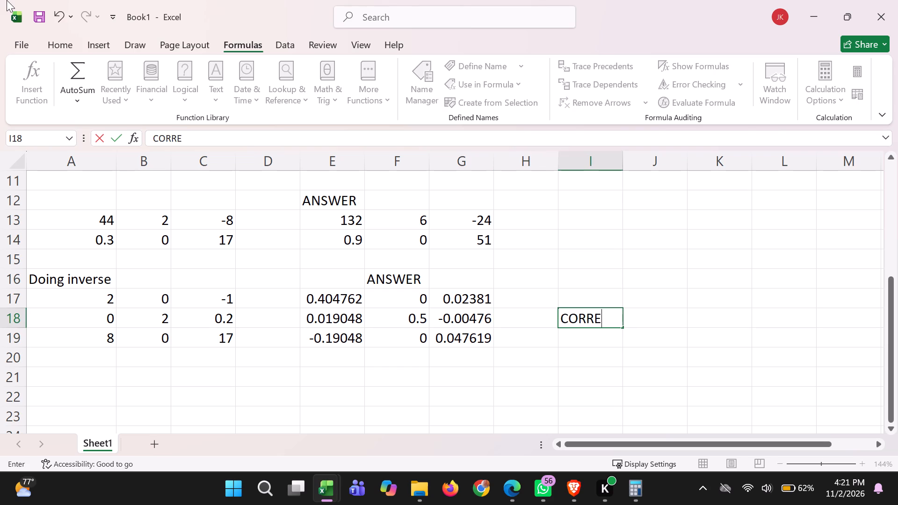
key(BackSpace)
text(ECT)
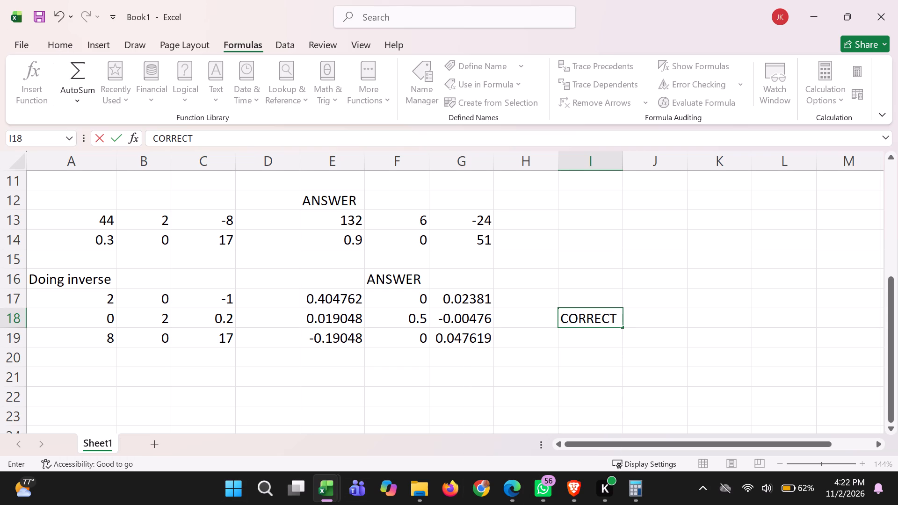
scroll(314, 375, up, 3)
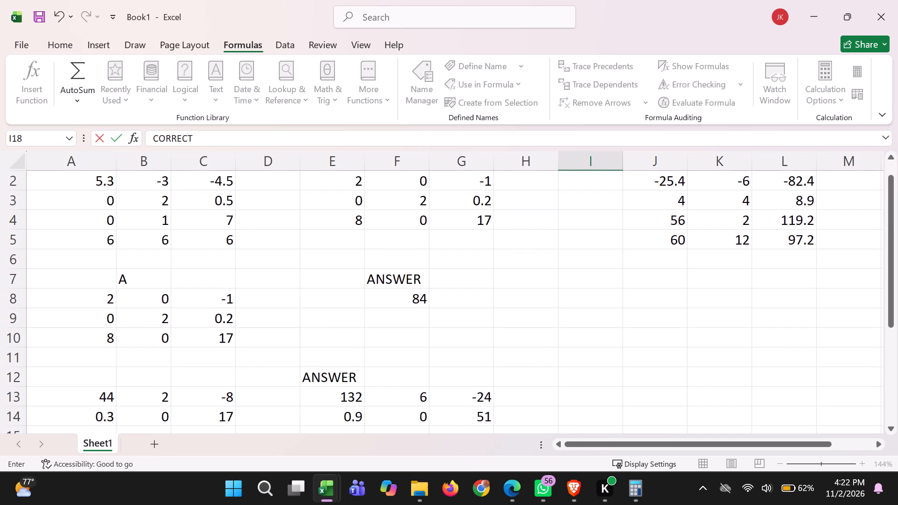
Review the matrix exercises and their answers on the sheet, from the top tables down to the inverse matrix.
scroll(314, 376, up, 4)
scroll(314, 376, down, 5)
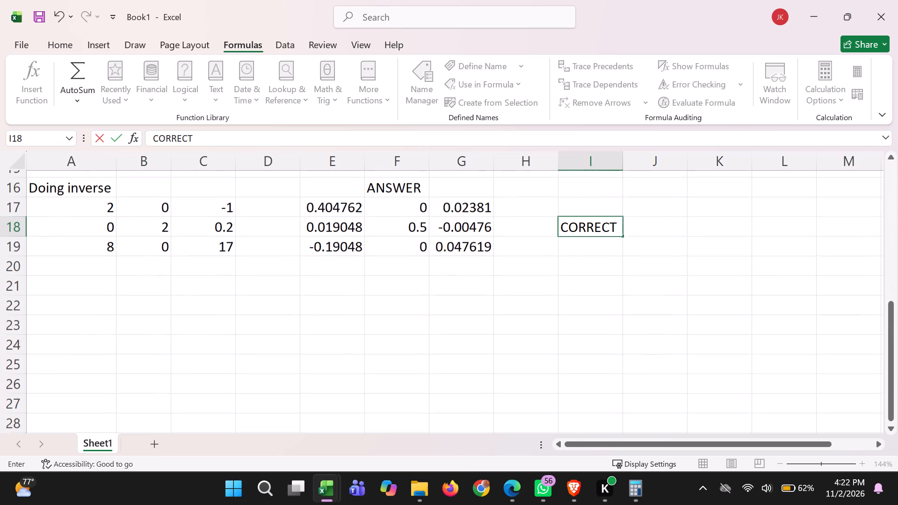
click(76, 279)
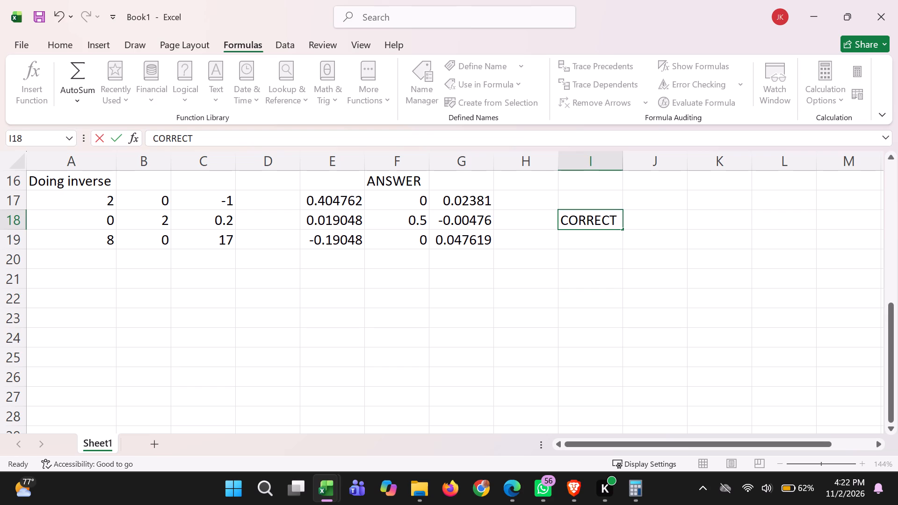
scroll(211, 299, up, 4)
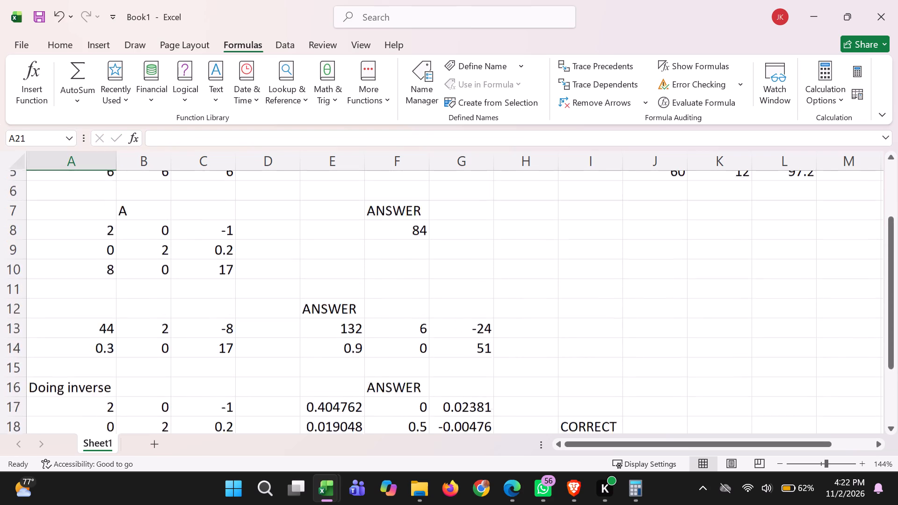
scroll(212, 300, up, 5)
scroll(214, 302, down, 2)
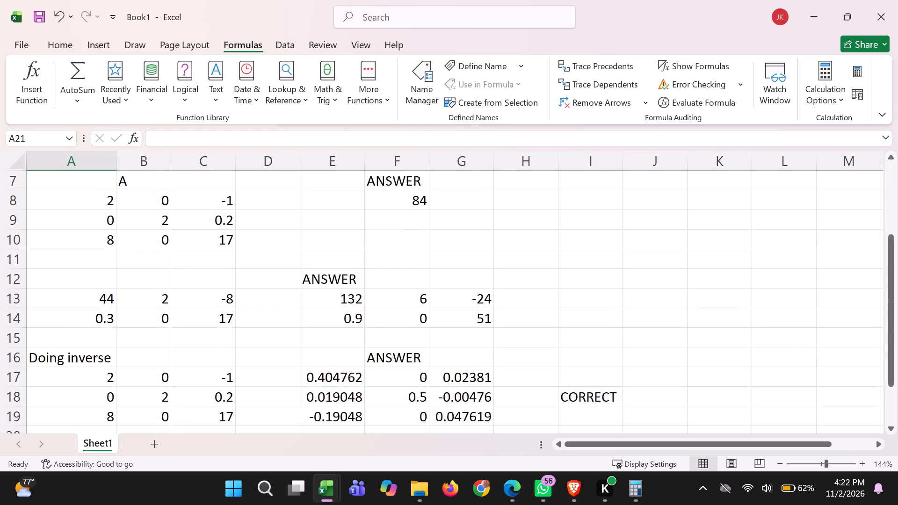
scroll(214, 302, down, 2)
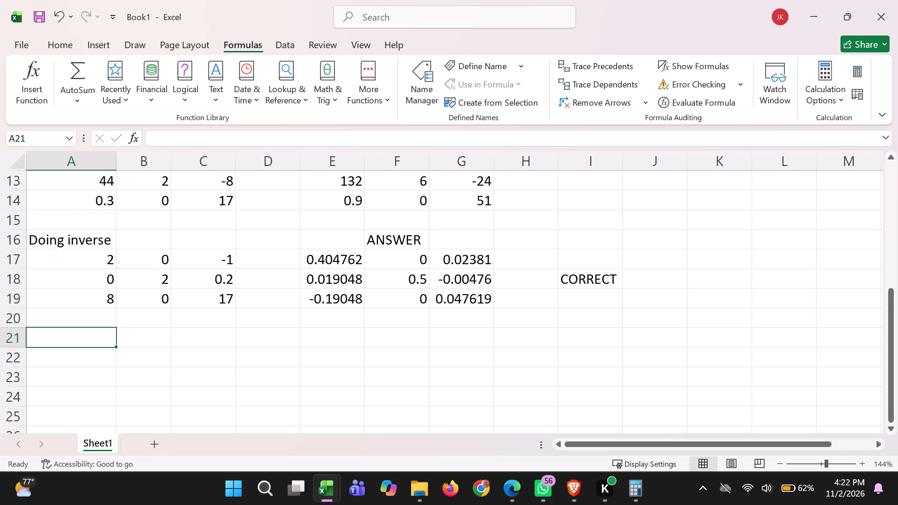
Enter the first column of a new matrix in A21:A25 with the values 1, 2, 3, 1 and 2.
click(60, 360)
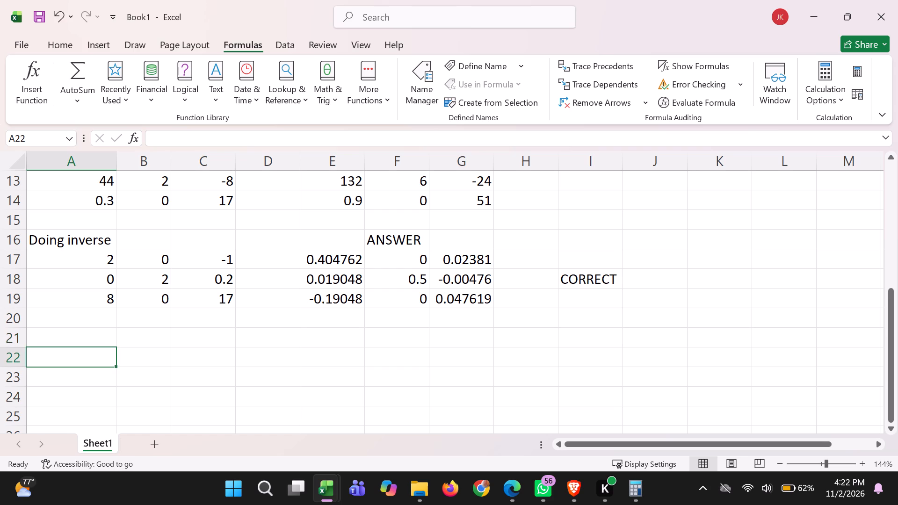
click(61, 342)
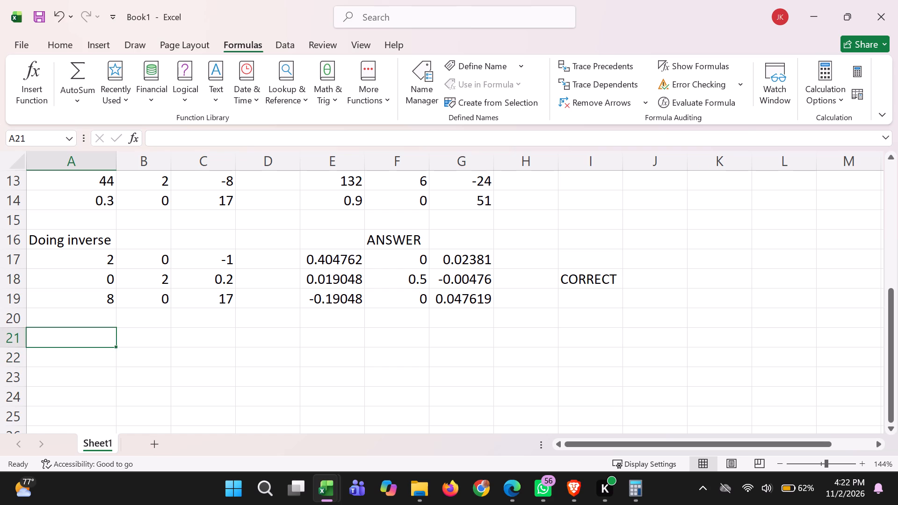
key(1)
key(Down)
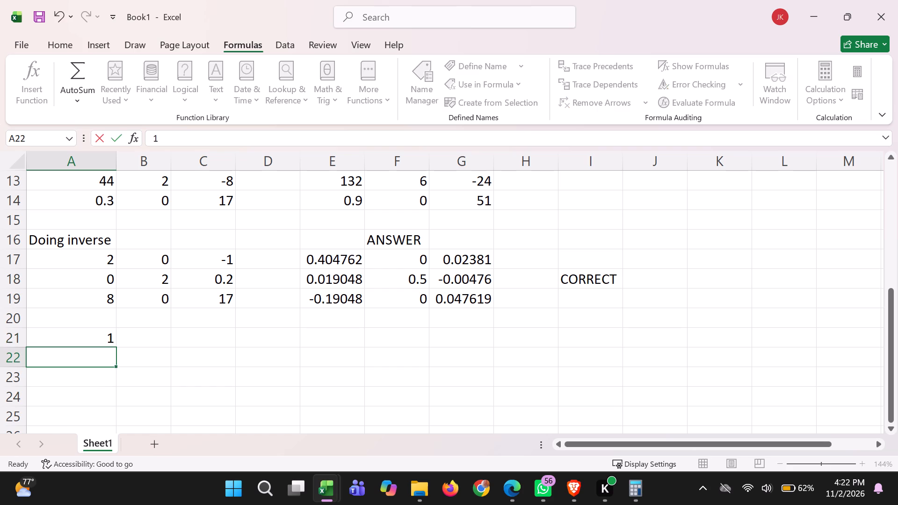
key(2)
key(Down)
key(3)
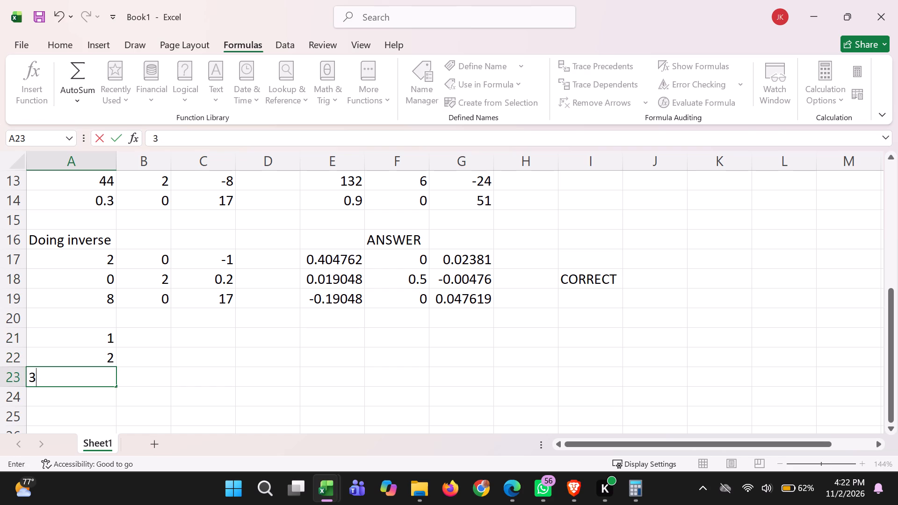
key(Down)
key(1)
key(Down)
key(2)
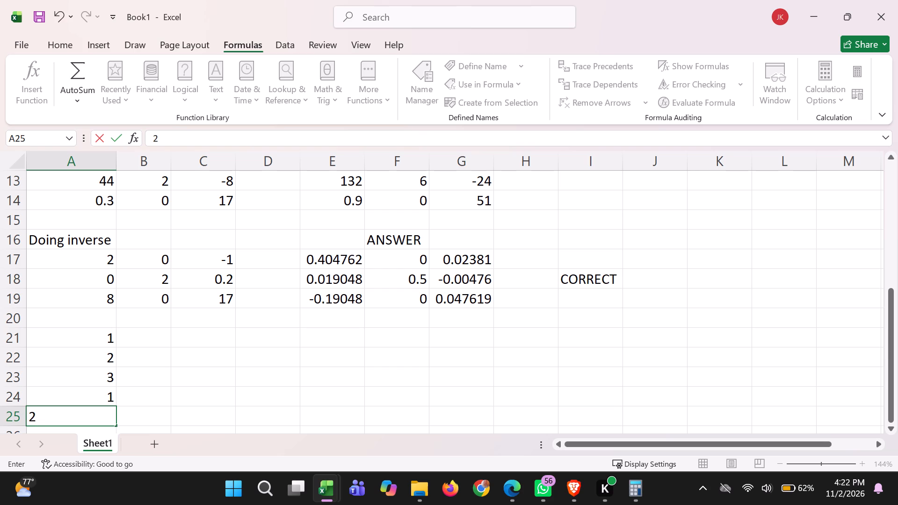
Enter the matrix's second column in B21:B25 with the values 2, 3, 1, -2 and 0.
scroll(243, 261, down, 3)
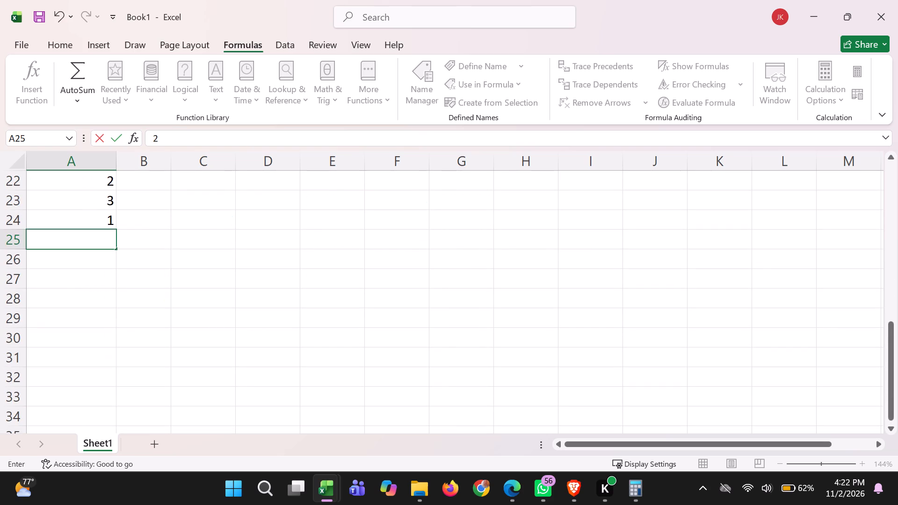
scroll(243, 261, up, 2)
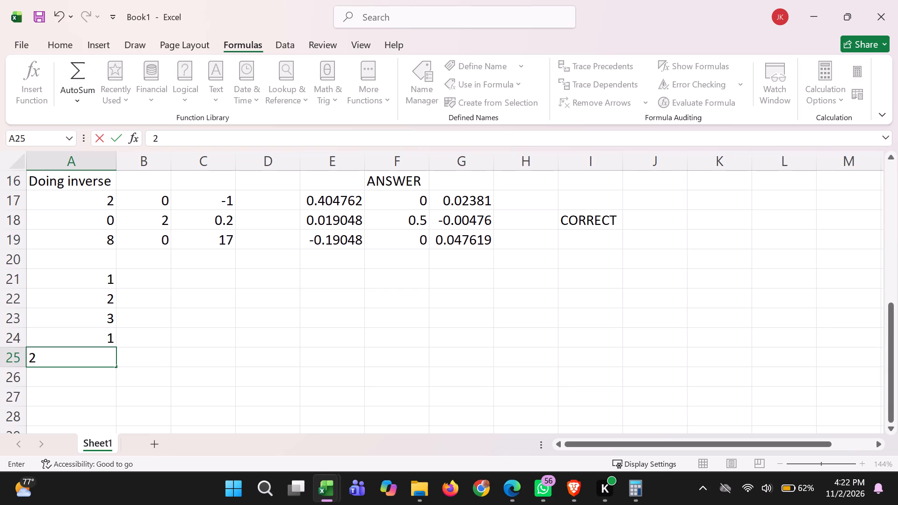
click(168, 280)
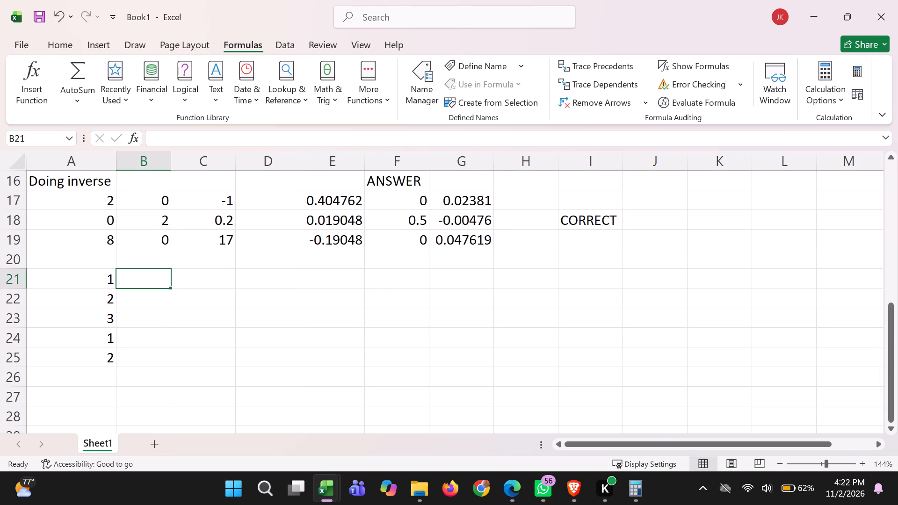
key(2)
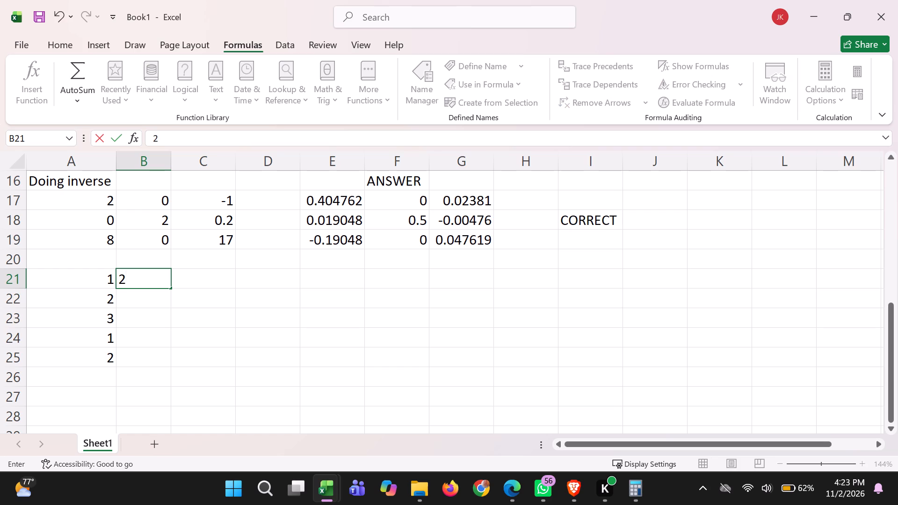
click(158, 293)
key(3)
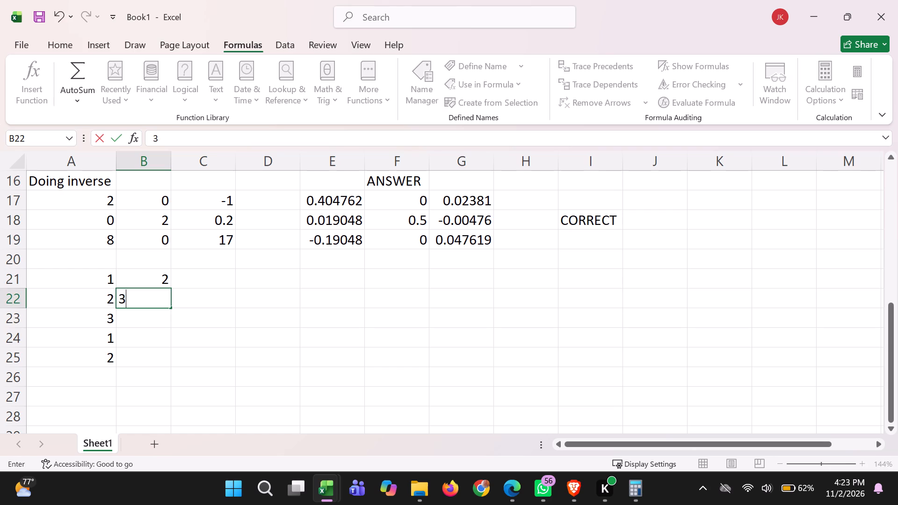
click(162, 320)
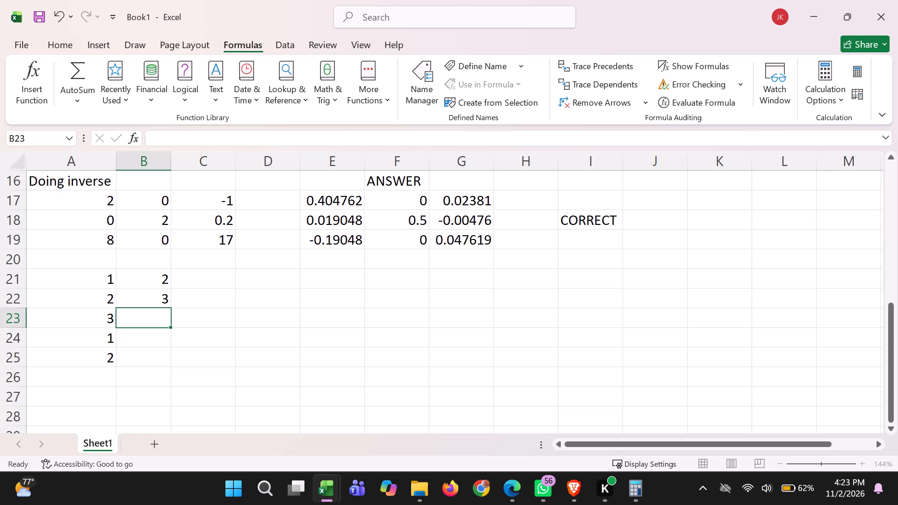
key(1)
click(159, 346)
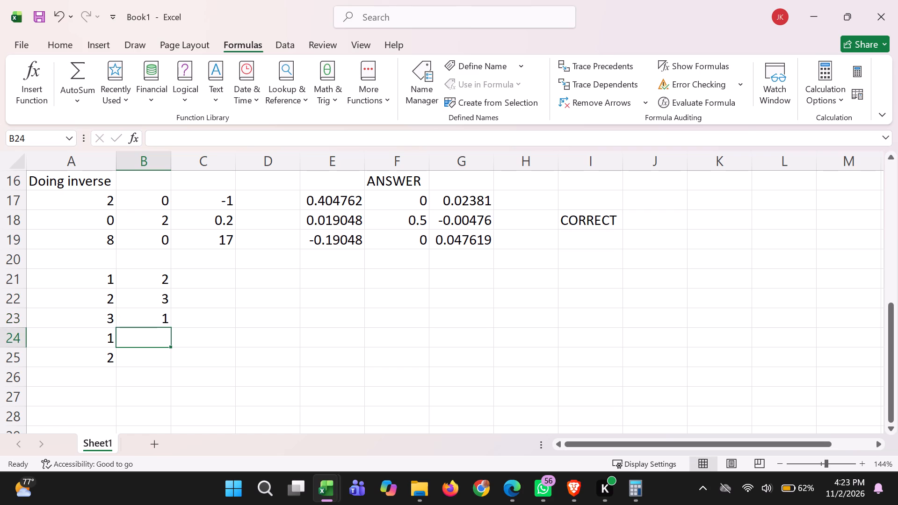
text(-2)
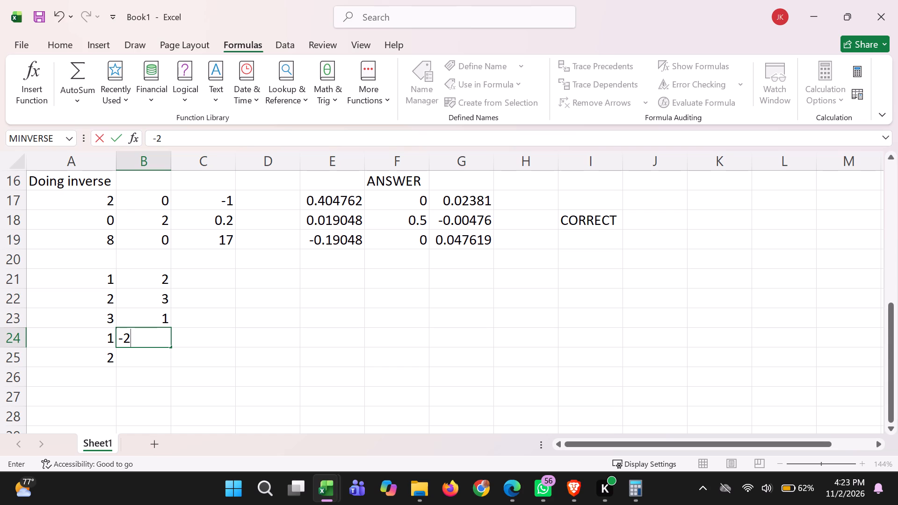
click(159, 353)
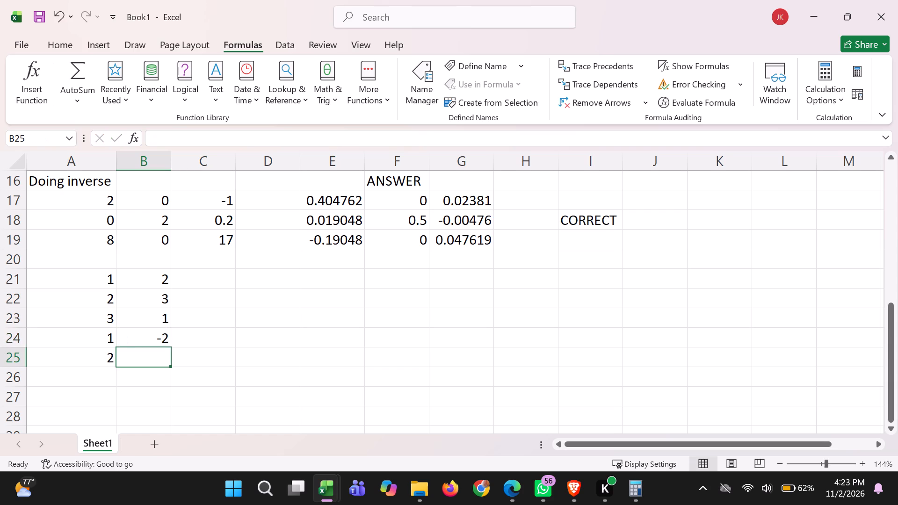
key(0)
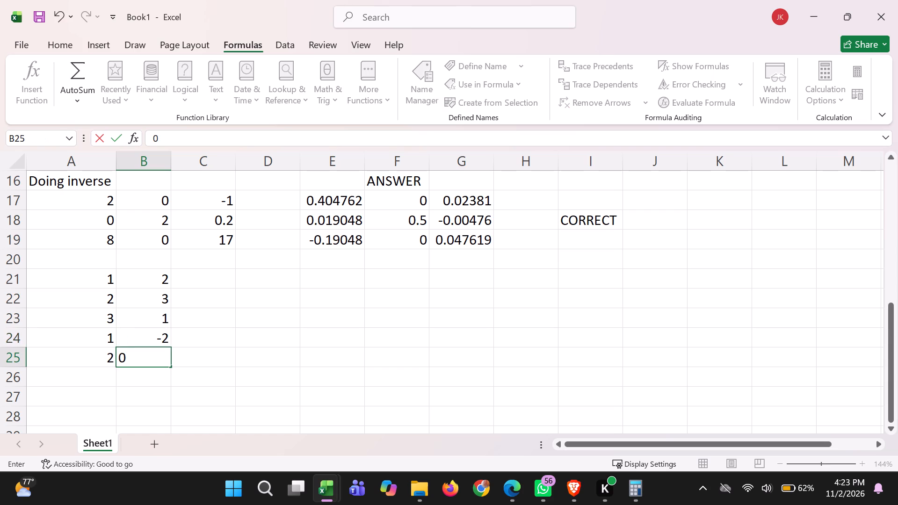
Enter the matrix's third column in C21:C25 with the values -3, -1, -4, 3 and 0.
click(191, 282)
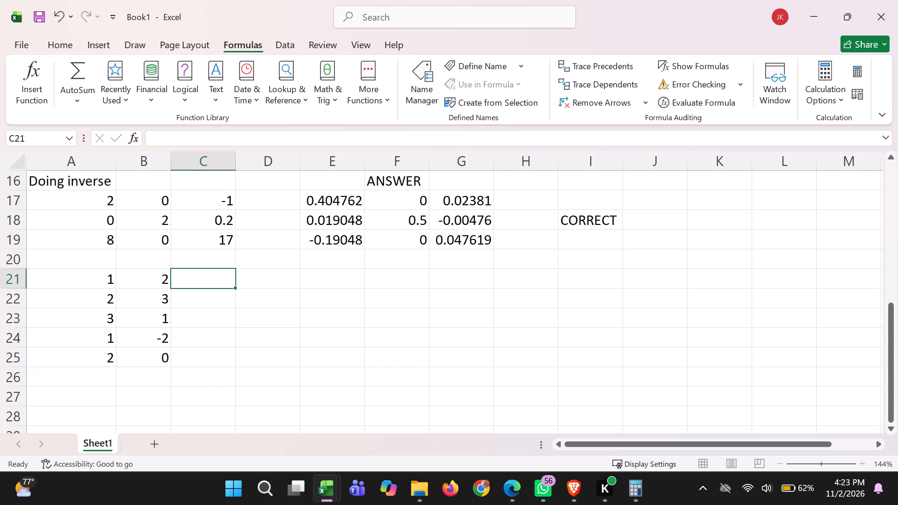
click(191, 282)
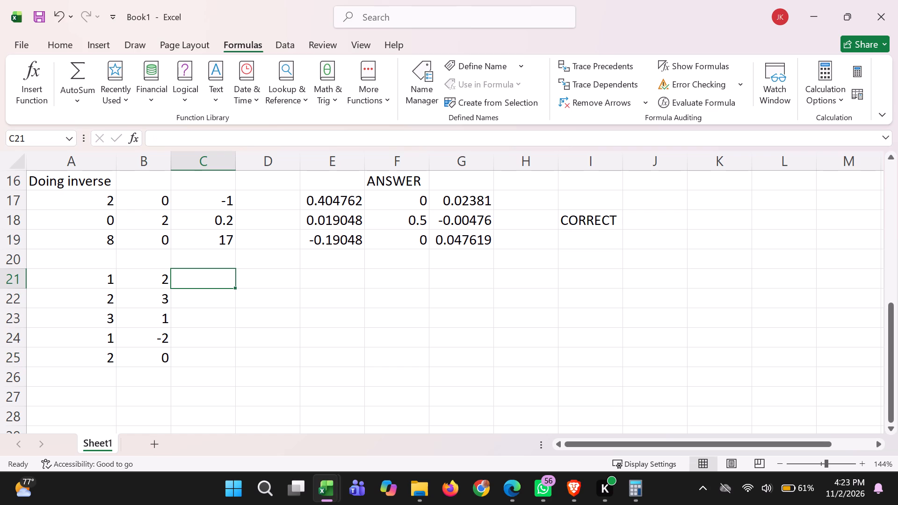
click(203, 284)
click(202, 284)
text(-3)
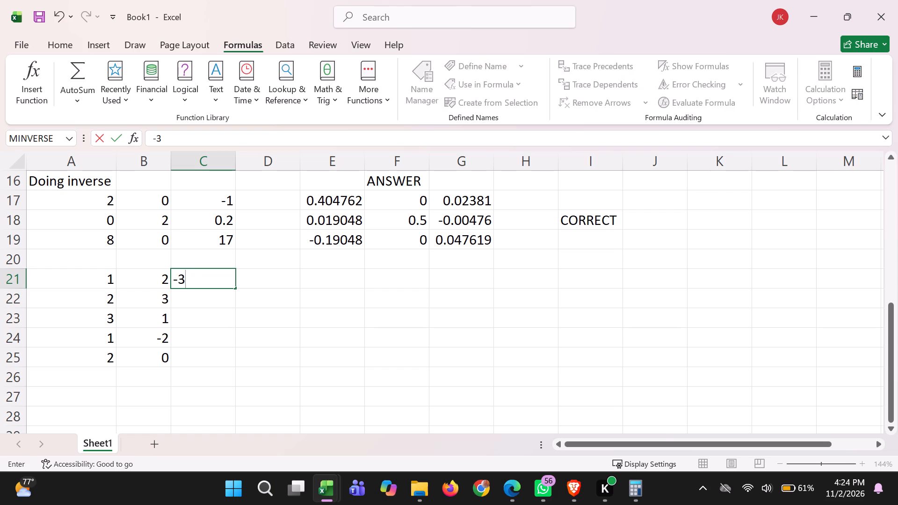
key(Down)
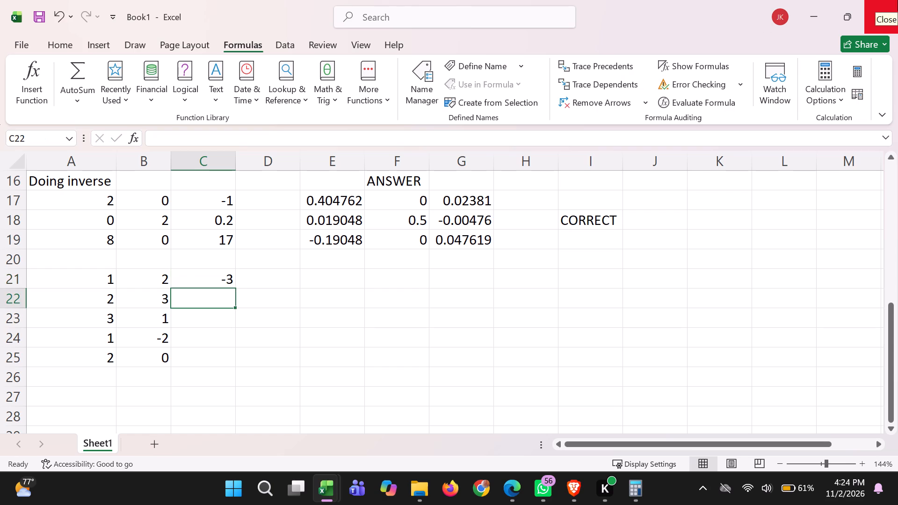
text(-1)
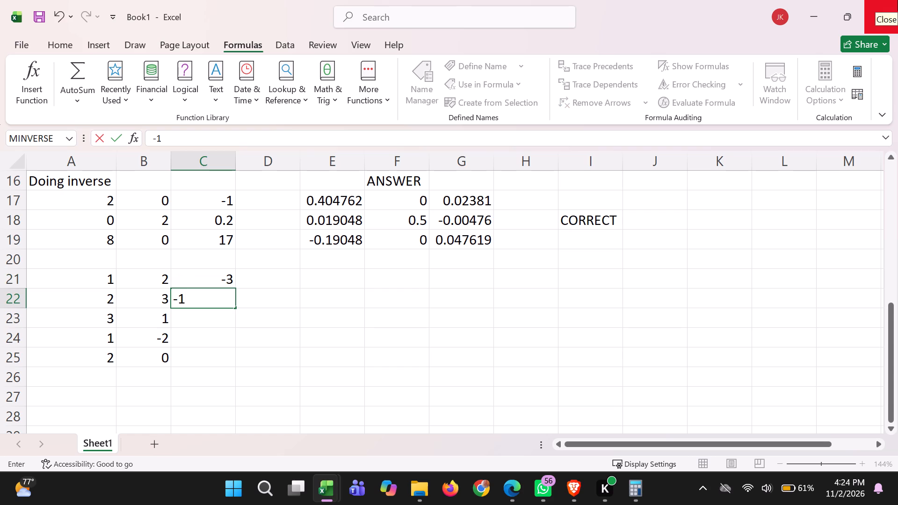
key(Down)
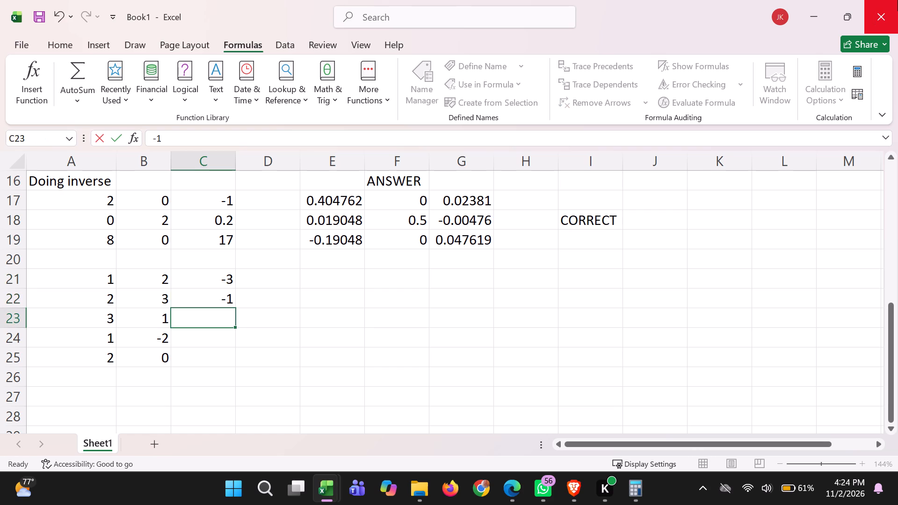
key(0)
key(4)
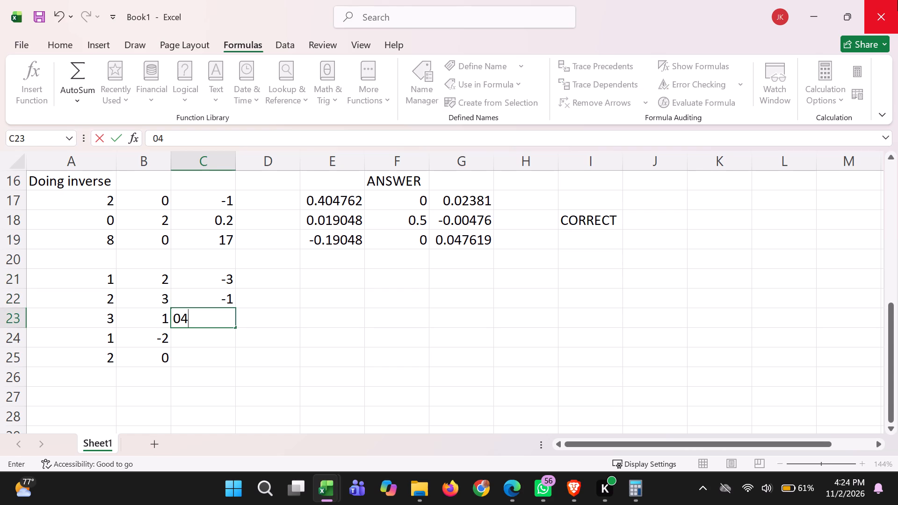
key(BackSpace)
key(BackSpace)
text(-4)
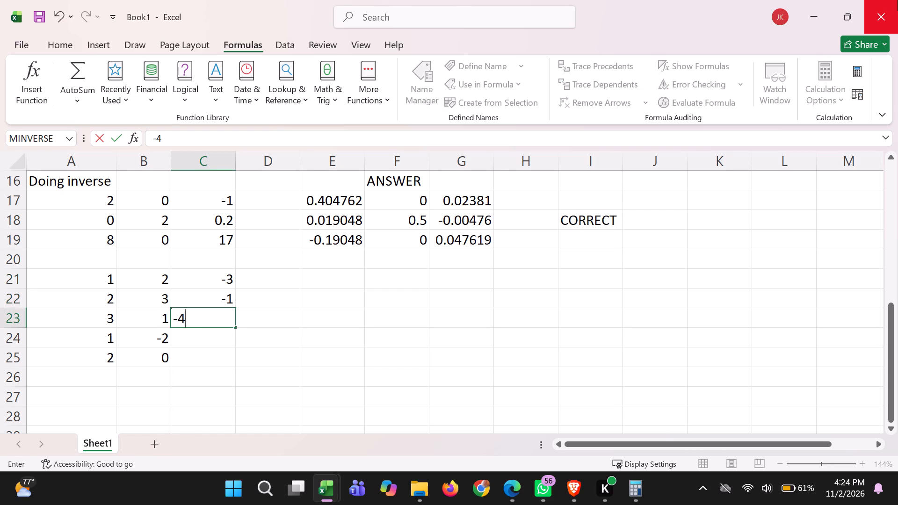
key(Down)
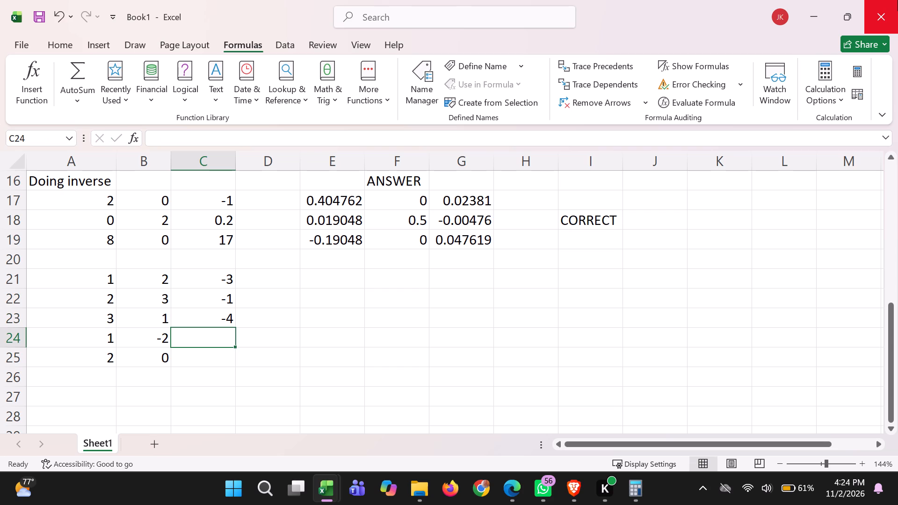
key(4)
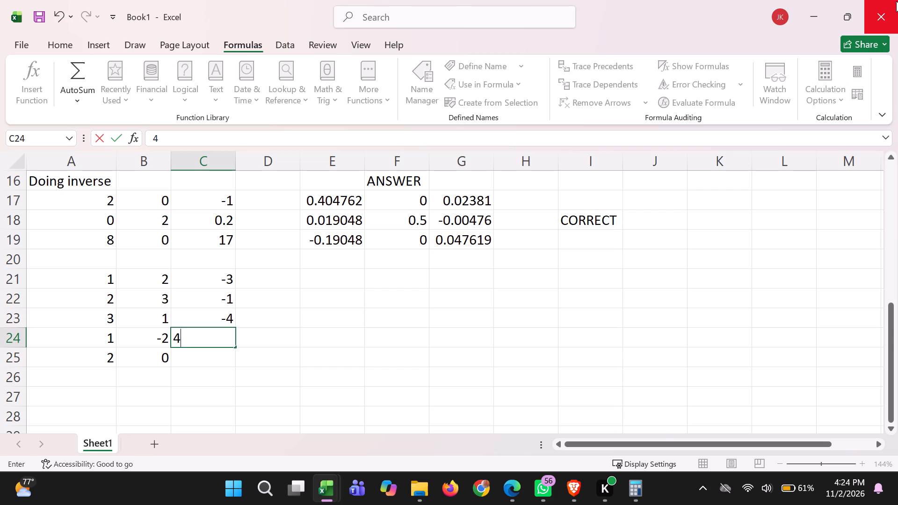
key(BackSpace)
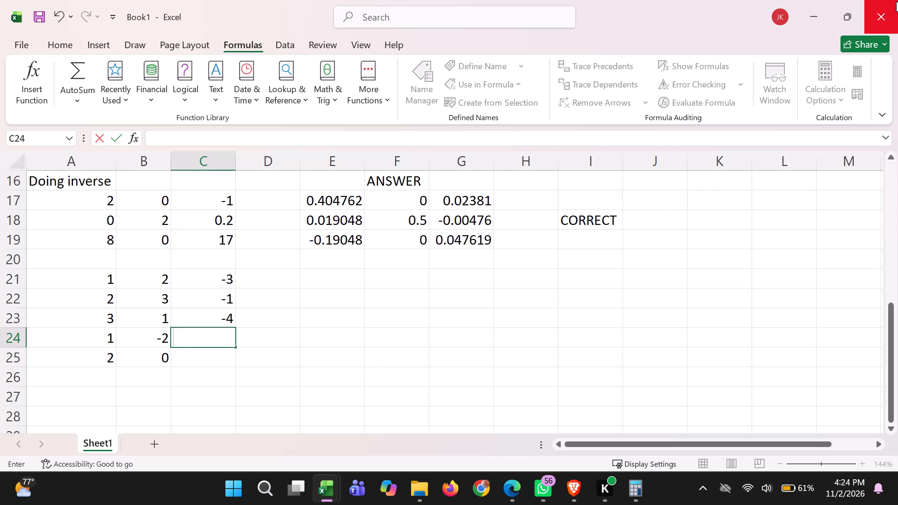
key(3)
key(Down)
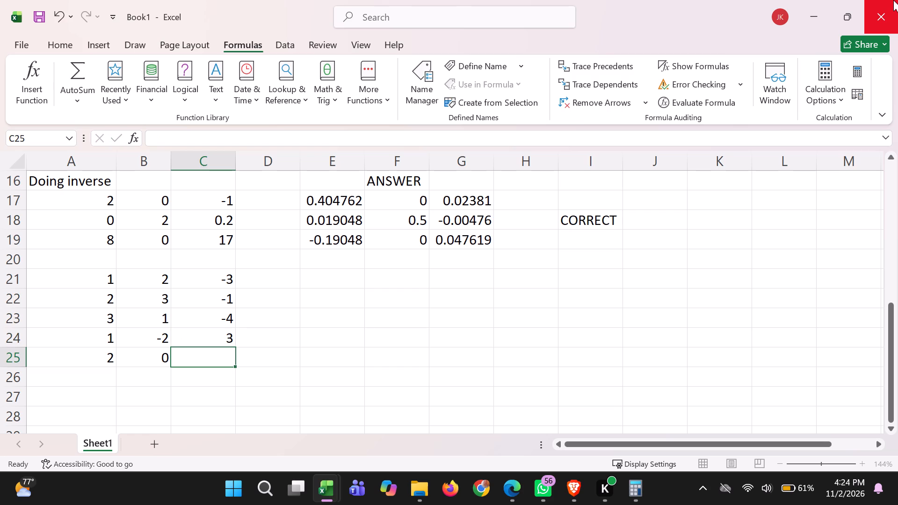
key(0)
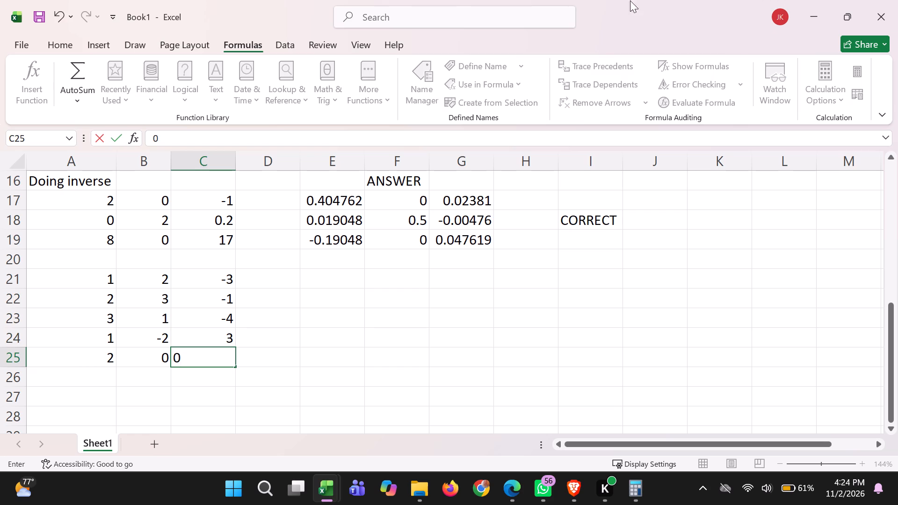
Fill the matrix's fourth and fifth columns for rows 21 to 23 (D21:E23) with 2, -2; 3, 1; and 3, -1.
click(276, 279)
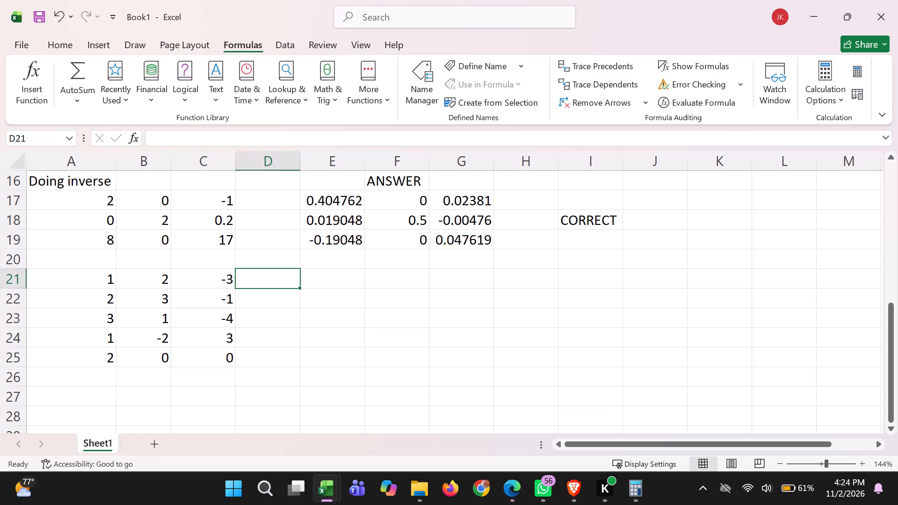
key(2)
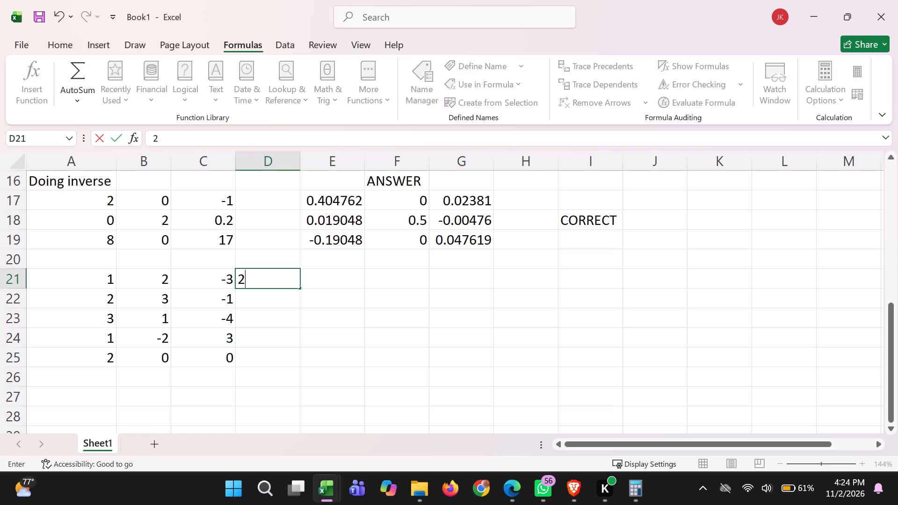
click(314, 277)
text(-2)
click(276, 303)
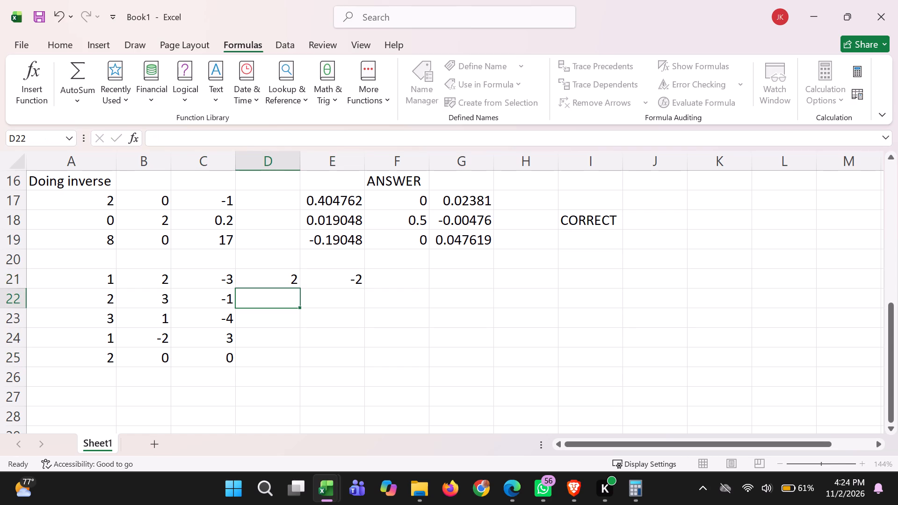
key(3)
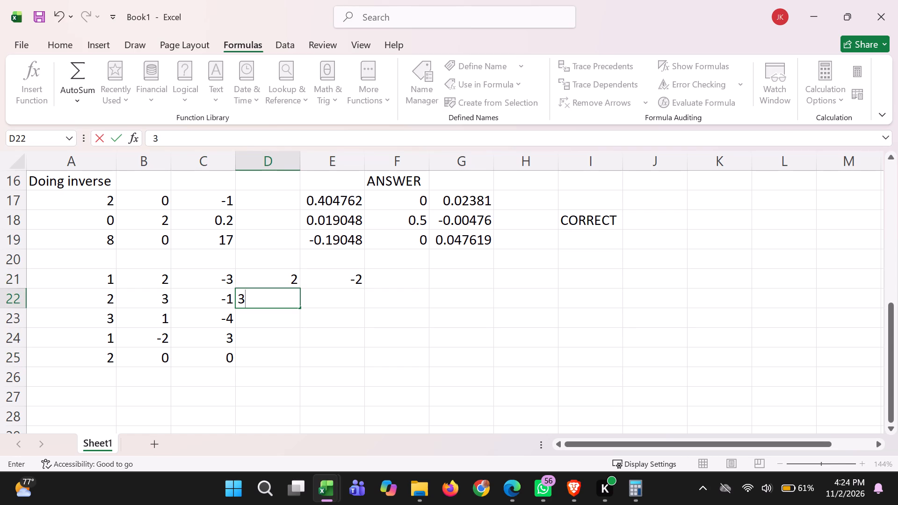
click(320, 299)
key(1)
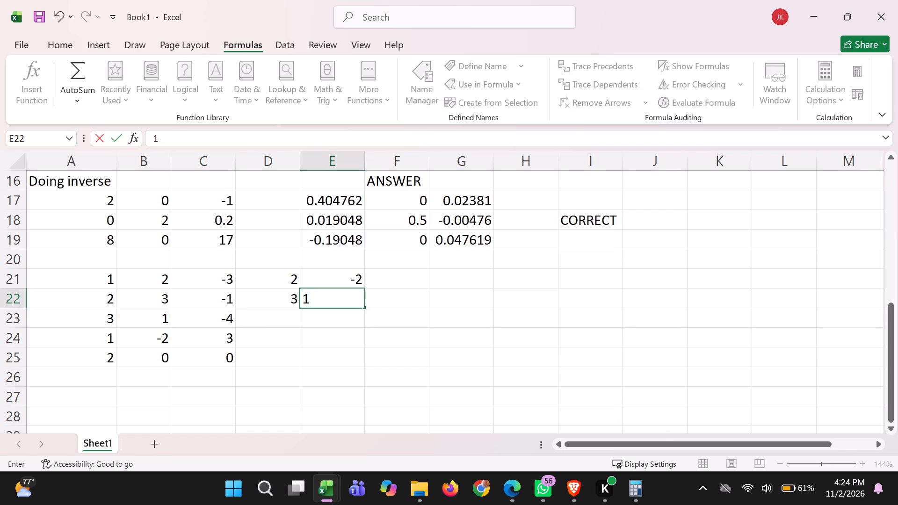
click(261, 323)
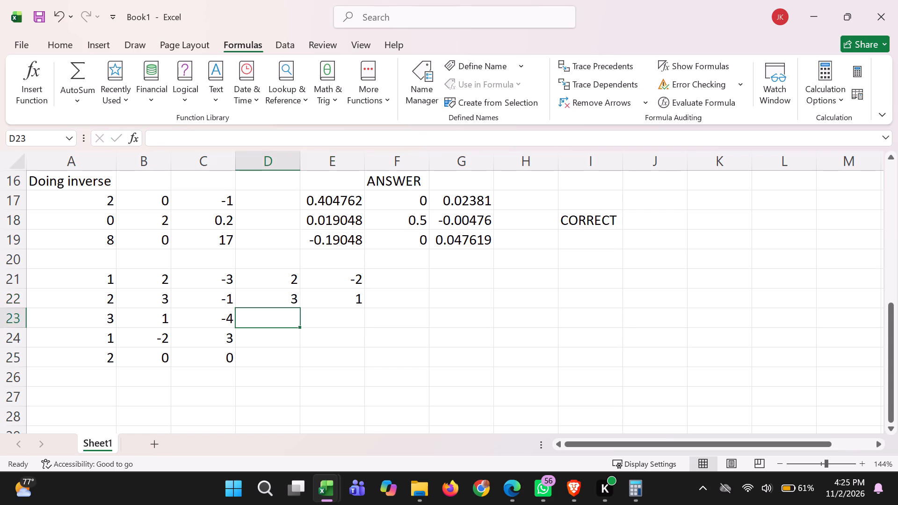
key(3)
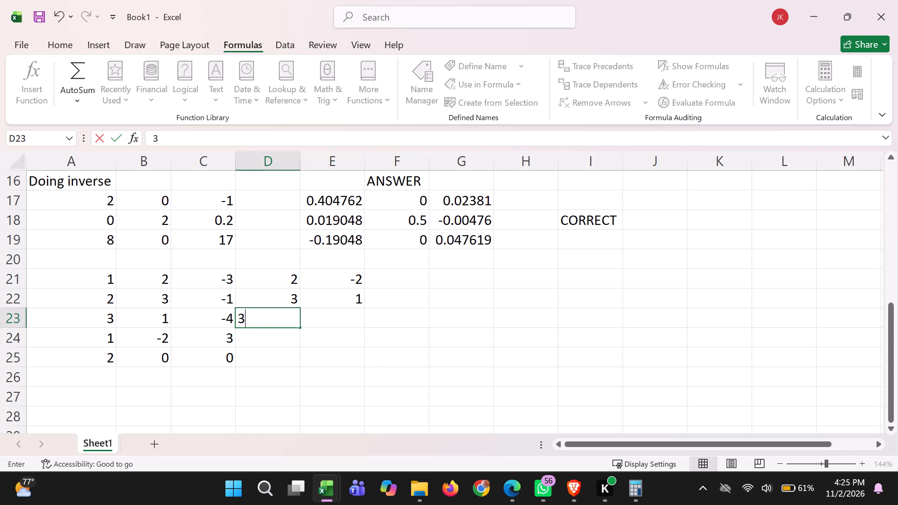
click(318, 321)
key(minus)
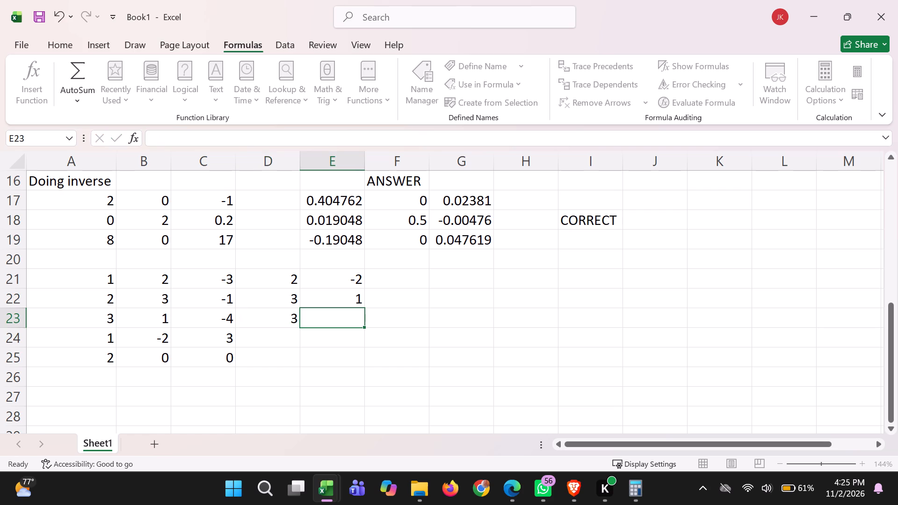
key(1)
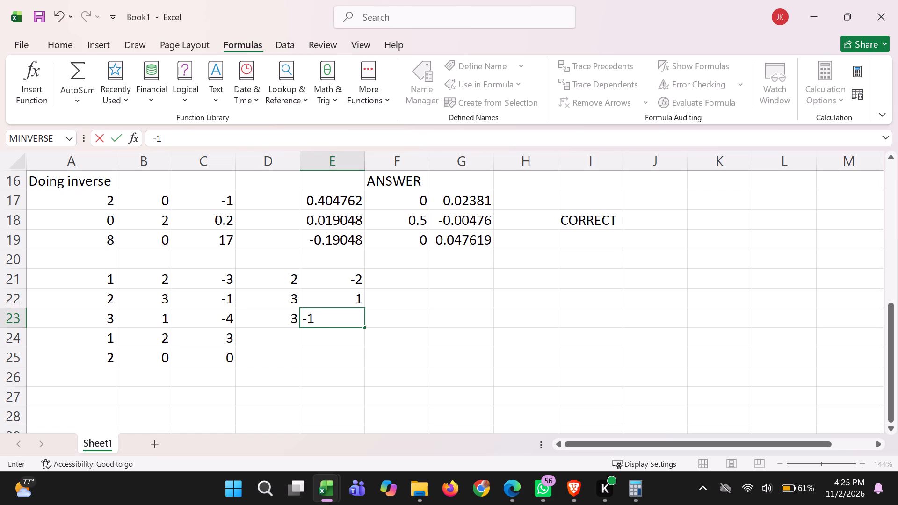
Complete the fourth and fifth columns in rows 24 and 25 (D24:E25) with -4, 2 and 4, -5.
click(285, 341)
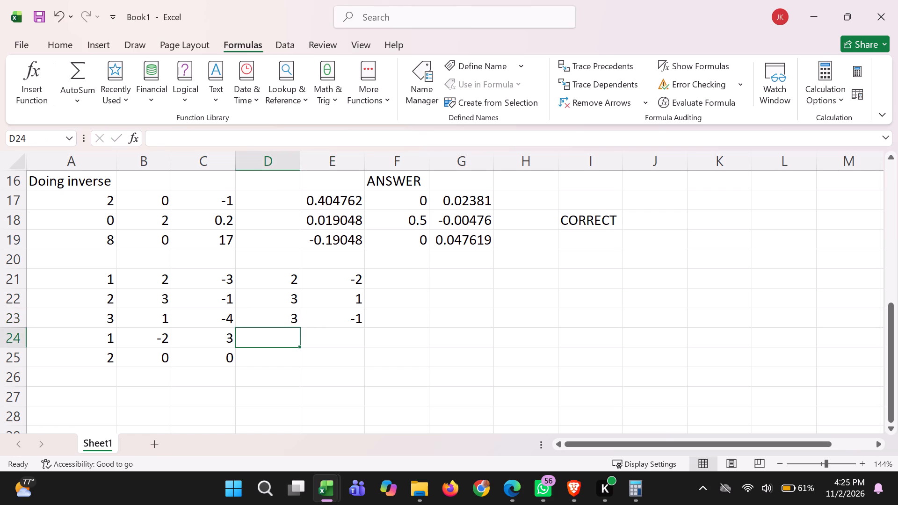
text(-4)
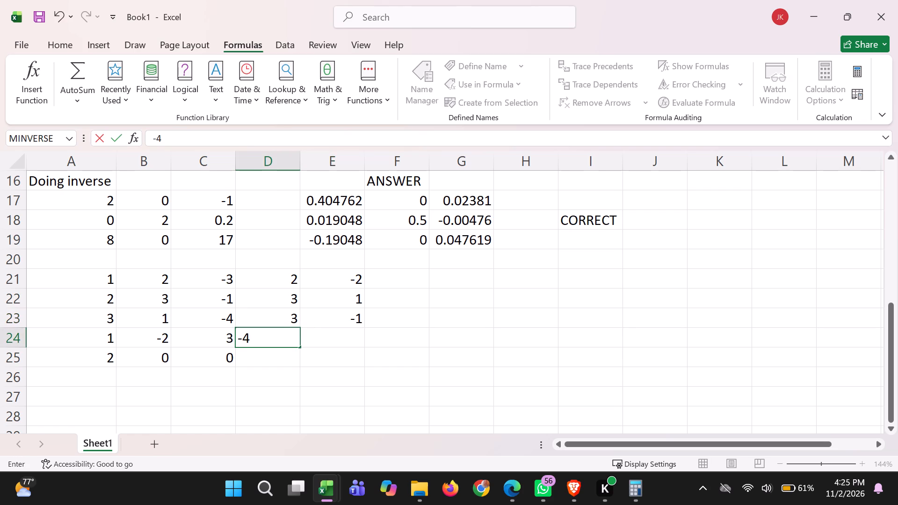
click(321, 338)
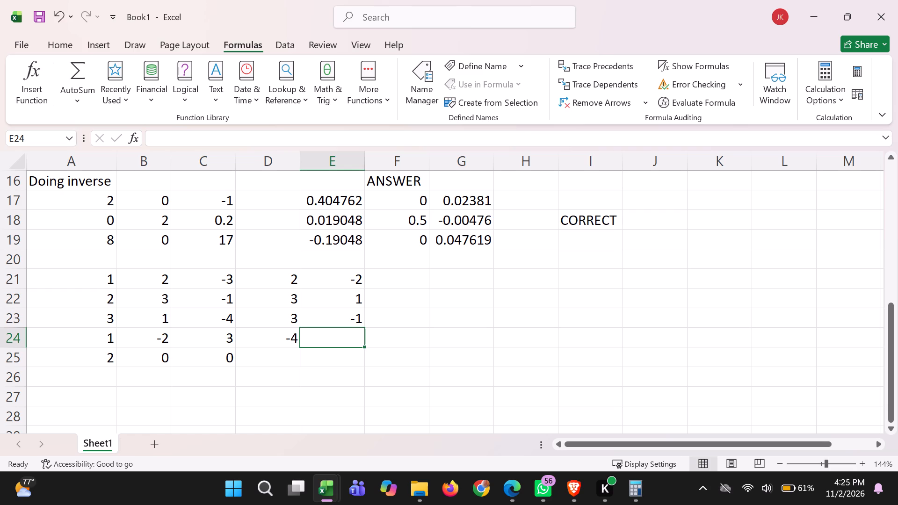
key(2)
click(272, 362)
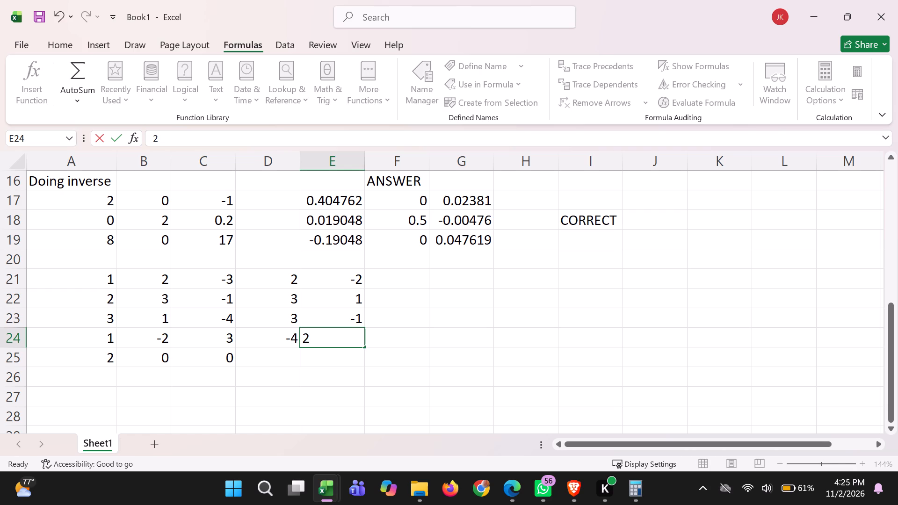
key(4)
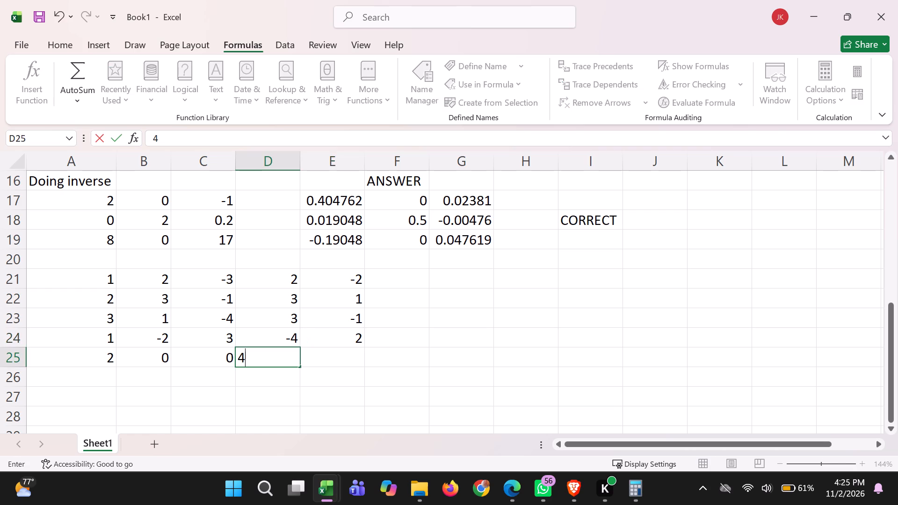
key(Right)
key(minus)
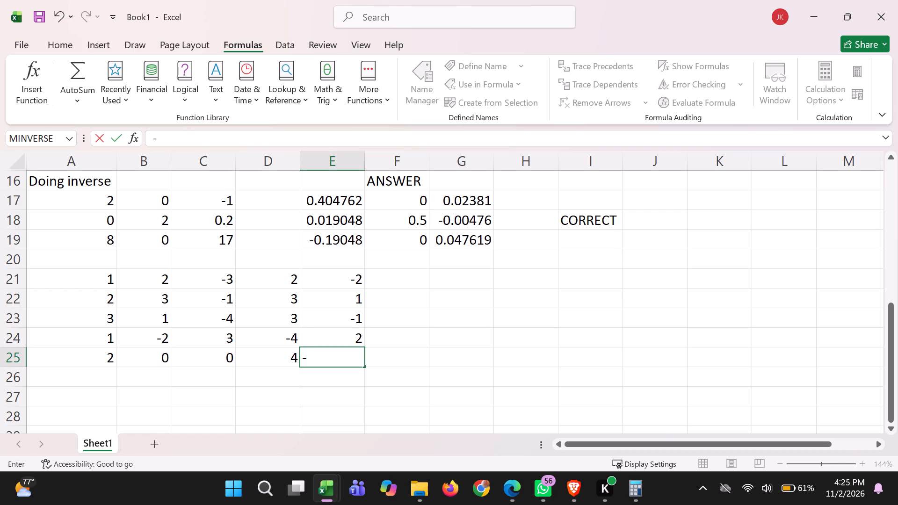
key(5)
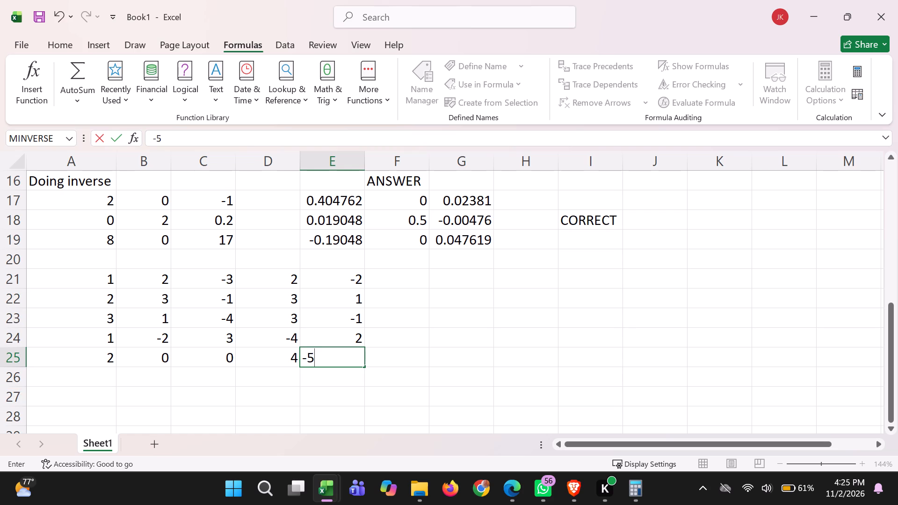
click(175, 261)
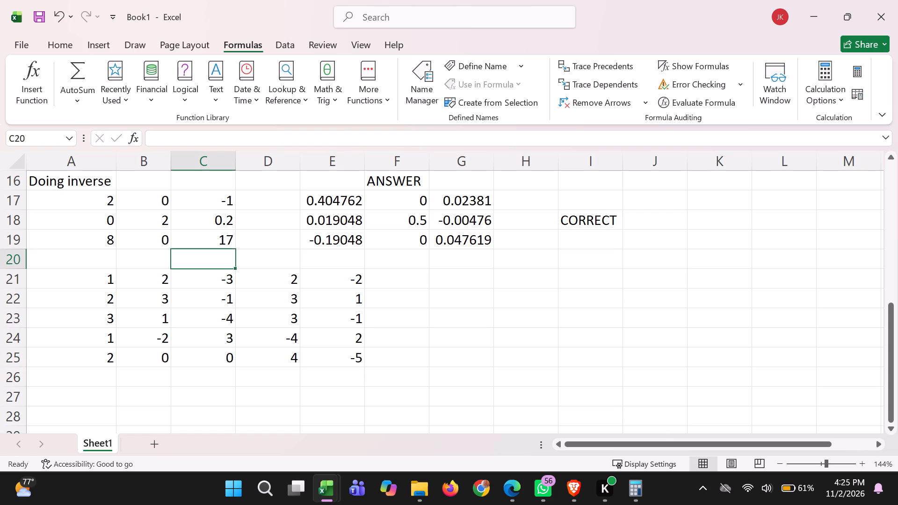
Label the new five-column matrix by entering the heading COEFFICIENTS in B20.
click(120, 264)
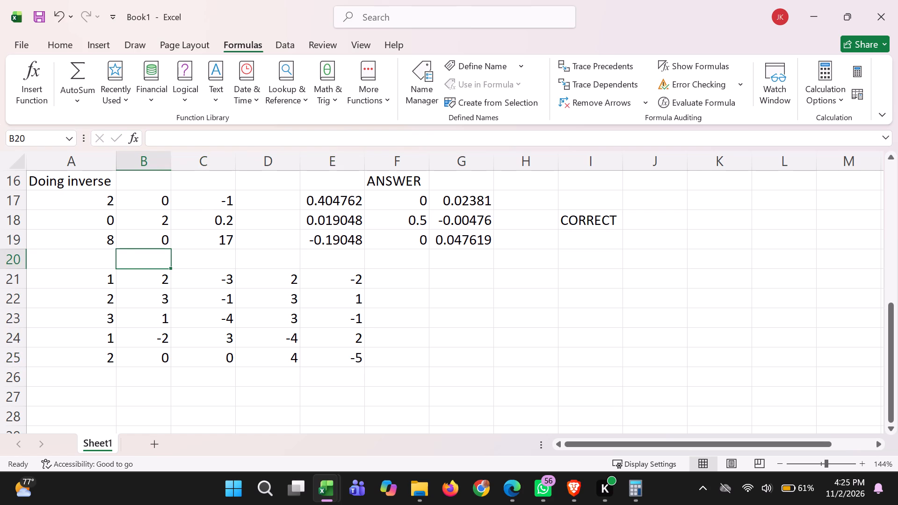
text(COEFF)
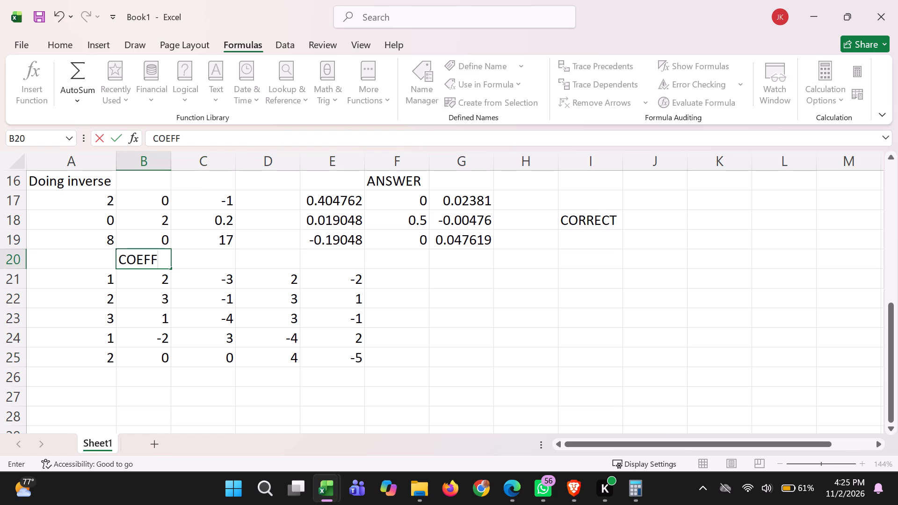
text(ICIENT)
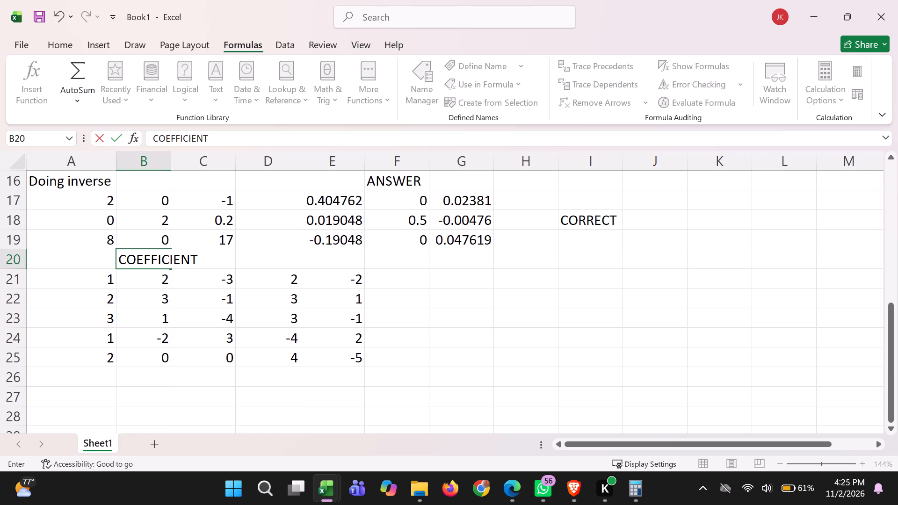
key(s)
click(456, 261)
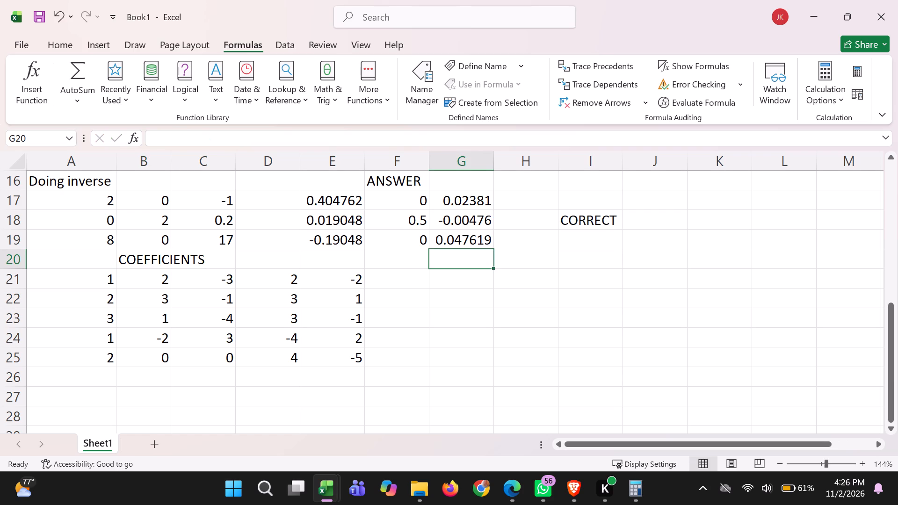
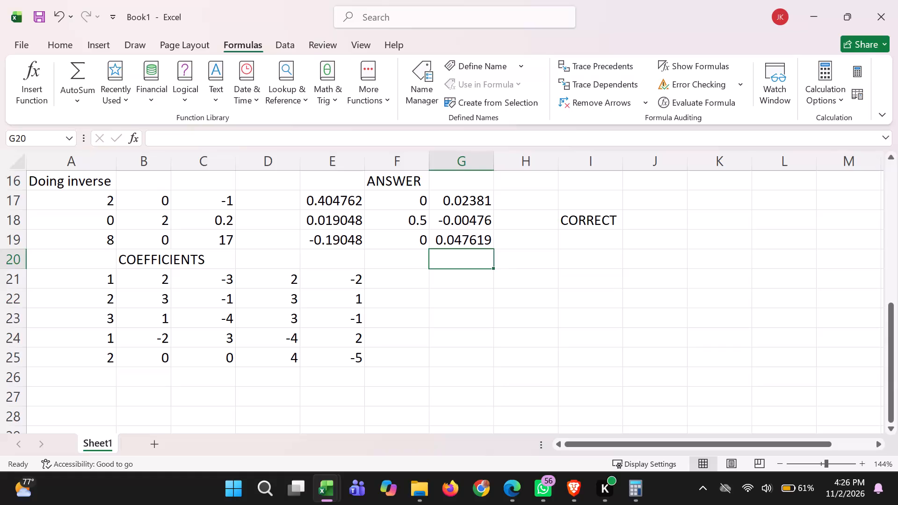
Label the constants column by entering the heading CONSTANTS in G20.
text(CONTA)
key(n)
key(BackSpace)
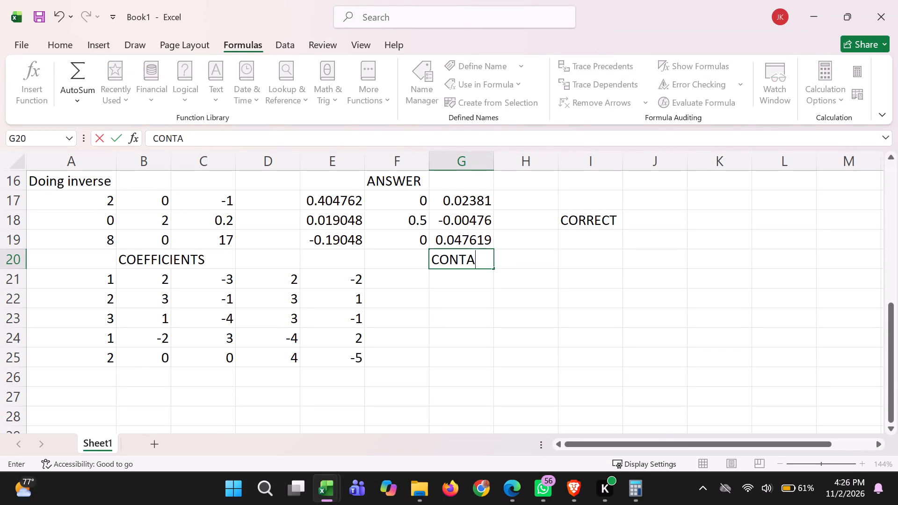
text(STANTS)
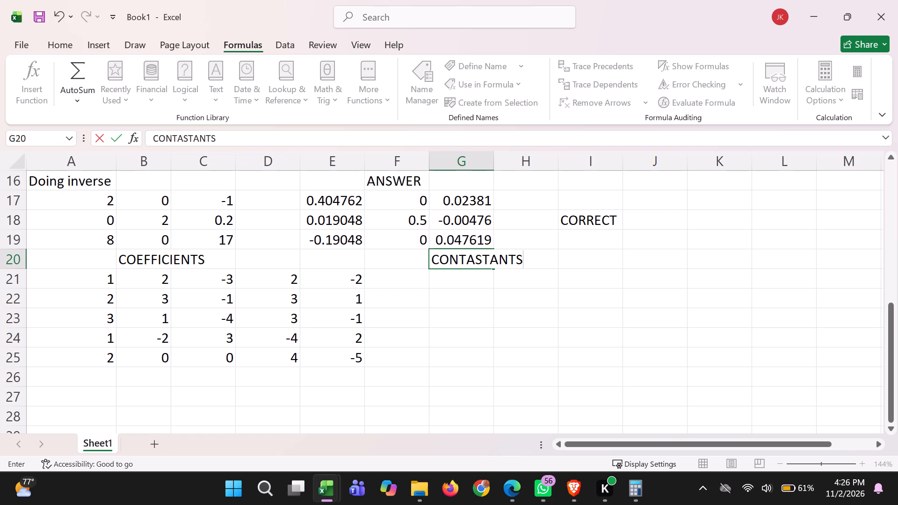
click(481, 260)
key(BackSpace)
key(BackSpace)
key(BackSpace)
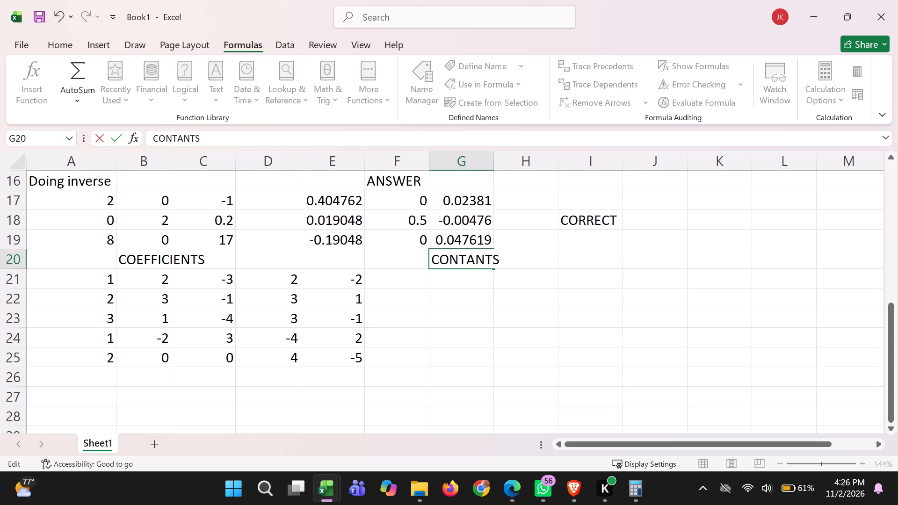
key(s)
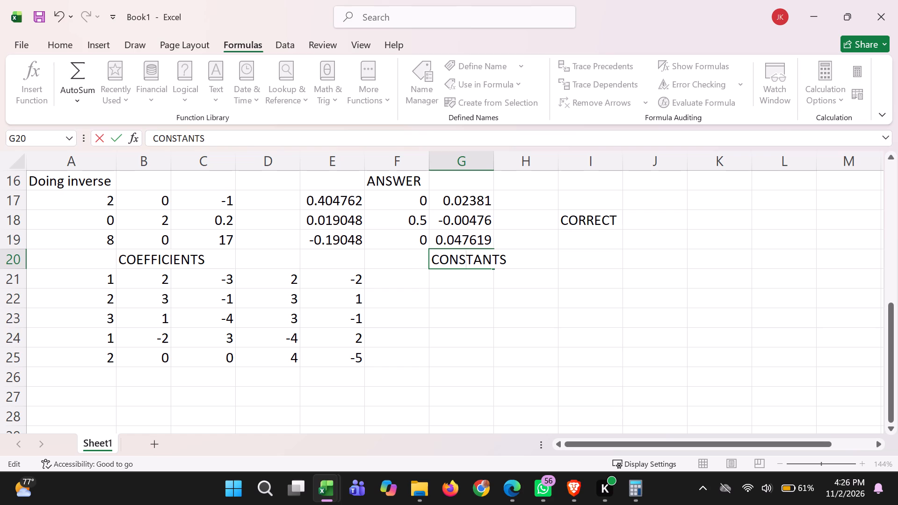
Enter the constants -6, 22, 0, 0 and -7 in G21:G25 beneath the CONSTANTS heading.
click(455, 278)
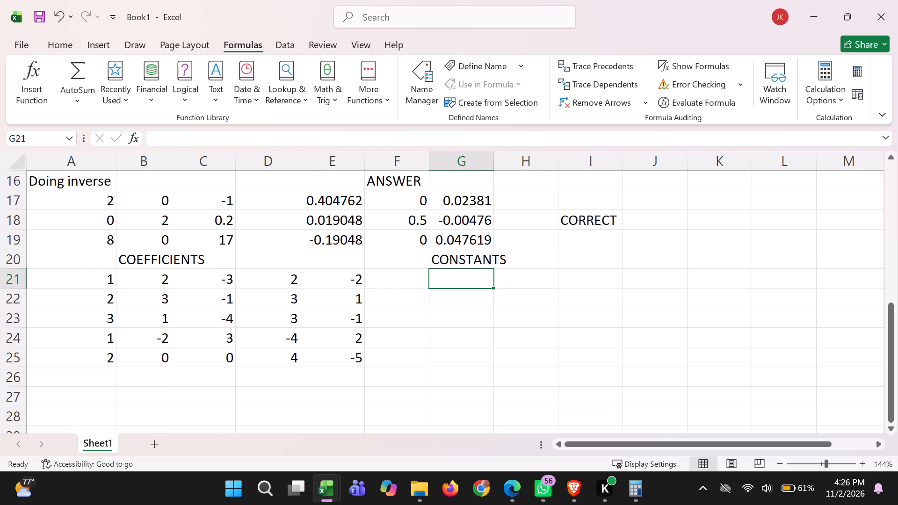
key(minus)
key(6)
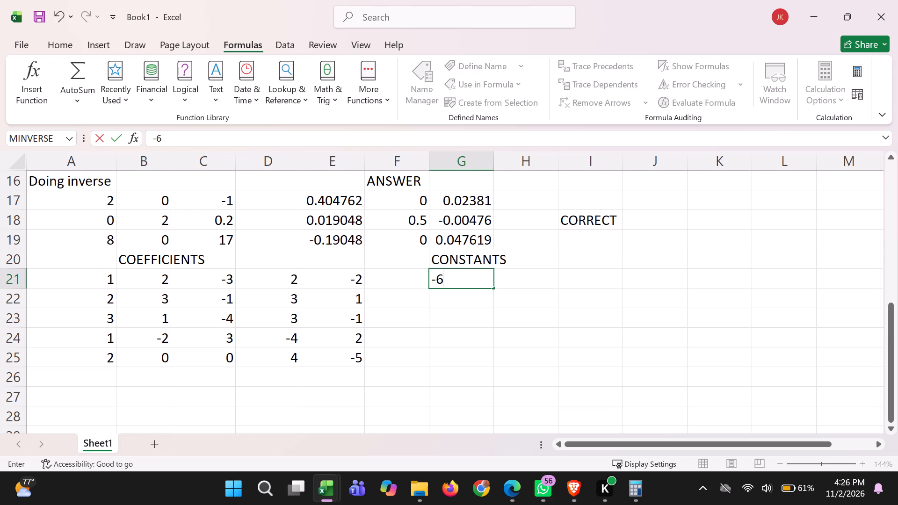
key(Down)
text(22)
key(Down)
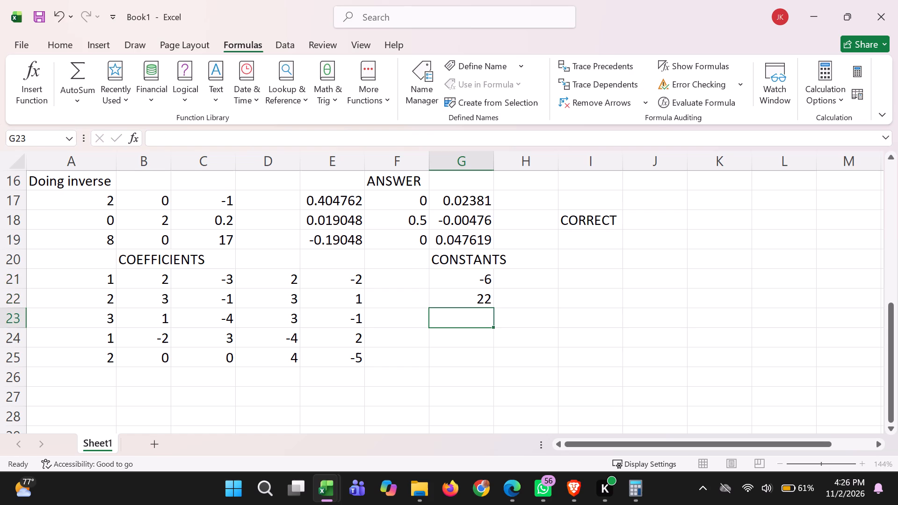
key(Down)
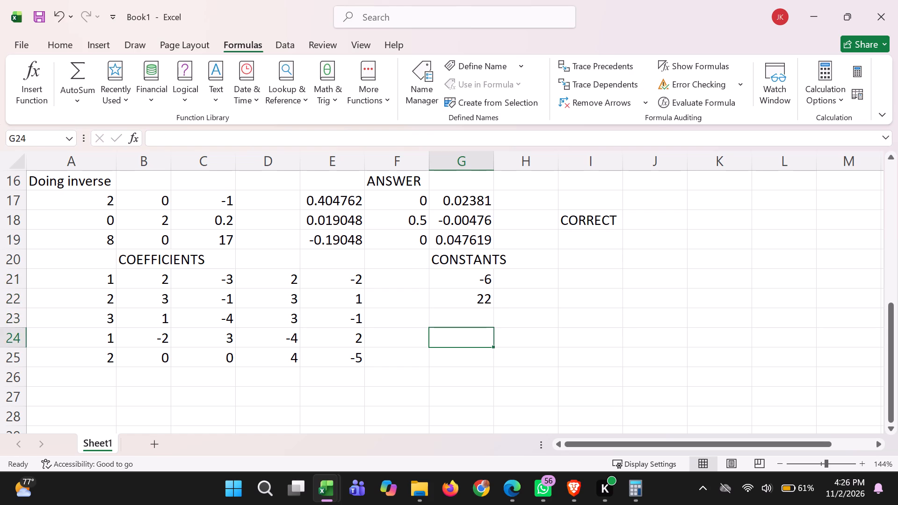
key(Up)
key(0)
key(Down)
key(0)
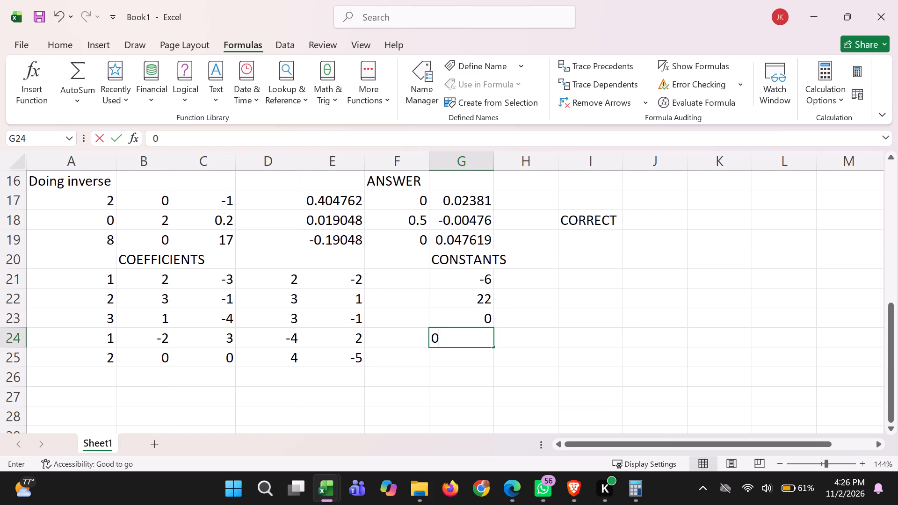
key(Down)
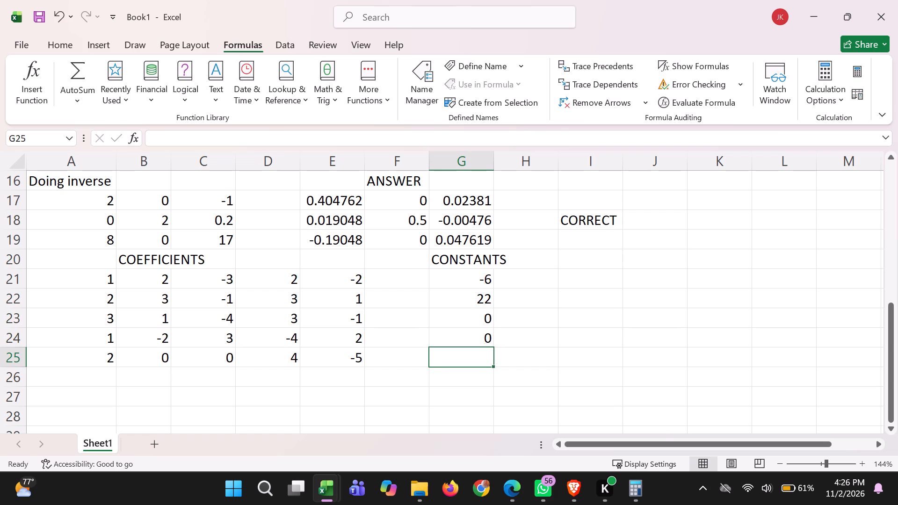
text(-7)
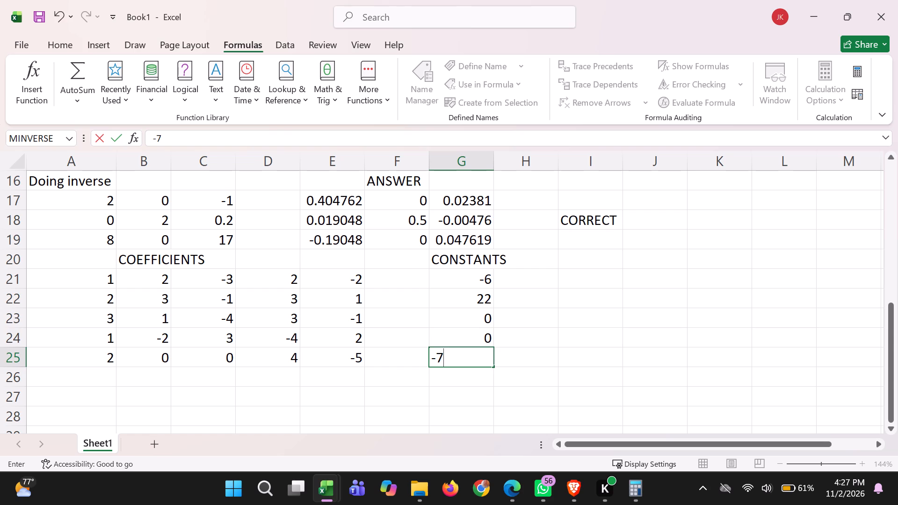
Switch the worksheet to full-screen mode, hiding the ribbon to give the grid more room.
click(886, 118)
click(796, 148)
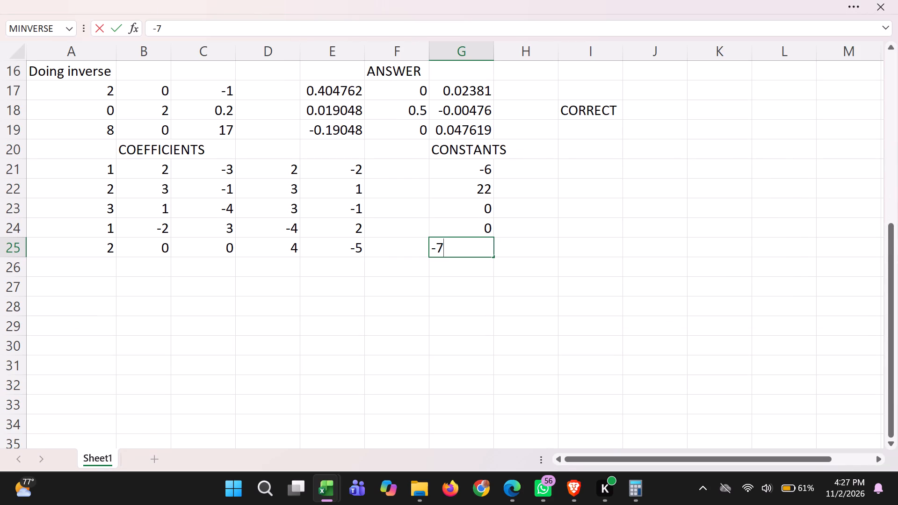
Add the headings INVERSE in B26 and SOLUTION in G26 below the coefficient and constant blocks.
click(126, 273)
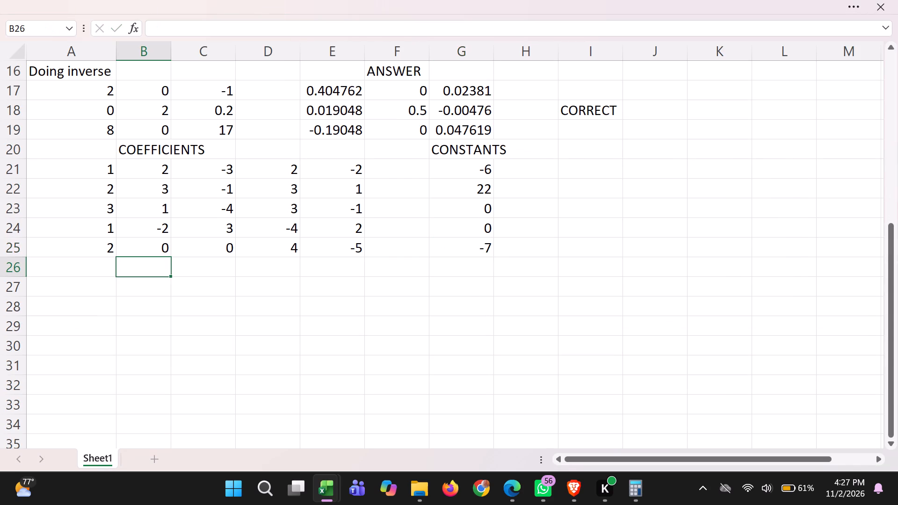
text(INVERSE)
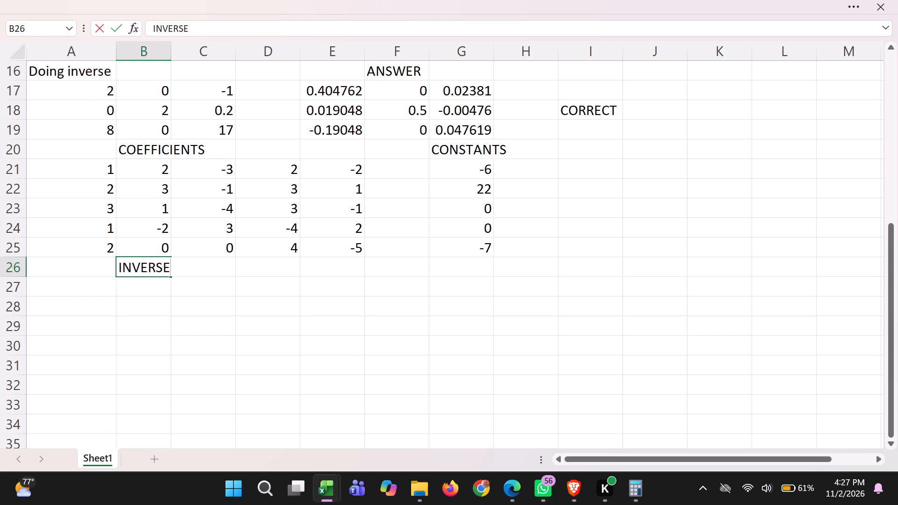
click(469, 266)
text(SOLUTIONS)
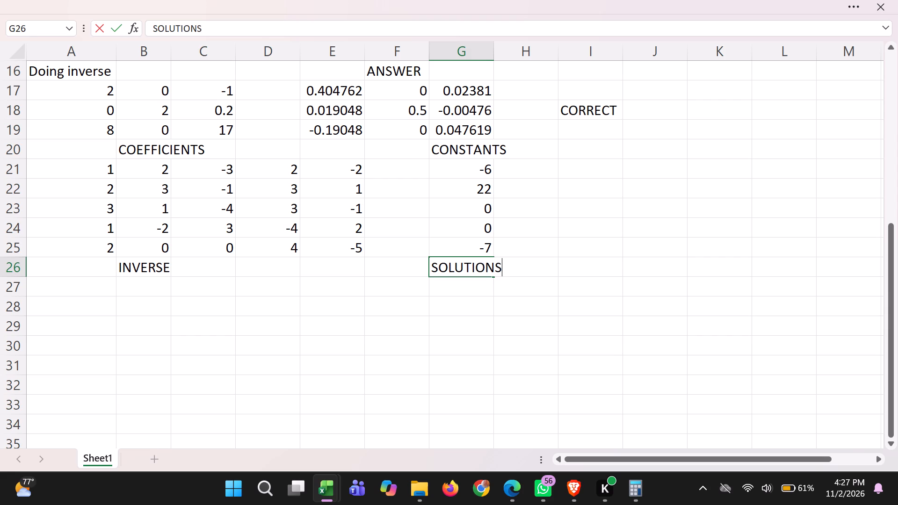
key(BackSpace)
Enter the inverse matrix's first column in A27:A31 with the values 0.07, 0.47, -0.1, -0.4 and -0.3.
click(52, 296)
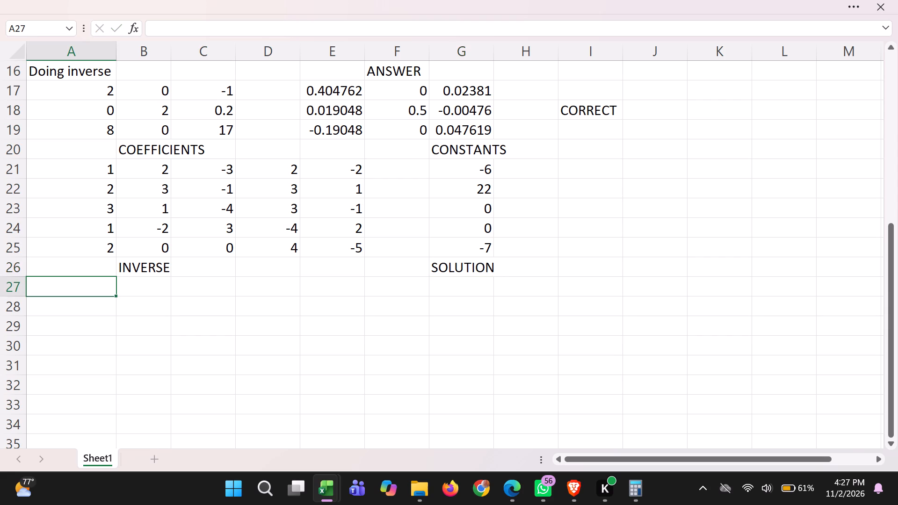
text(0.07)
click(73, 315)
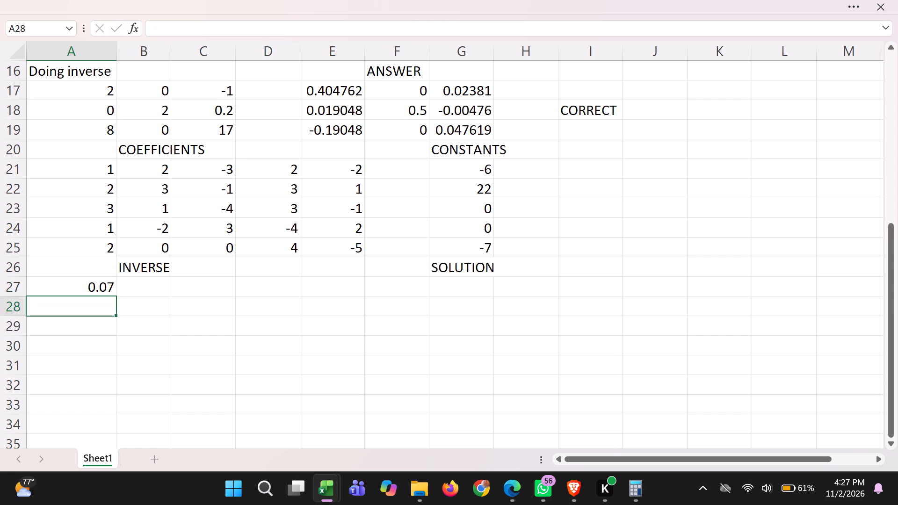
key(0)
key(period)
text(47)
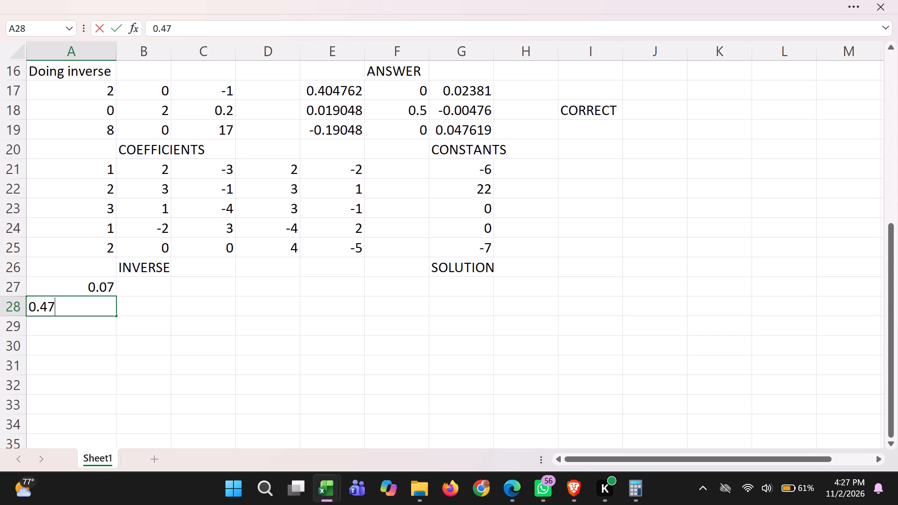
click(87, 331)
text(-0)
text(.1)
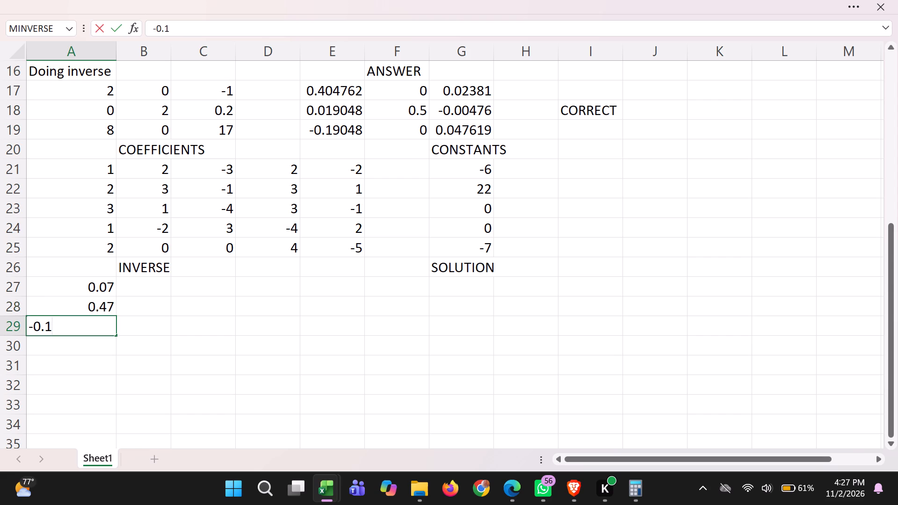
click(73, 346)
key(minus)
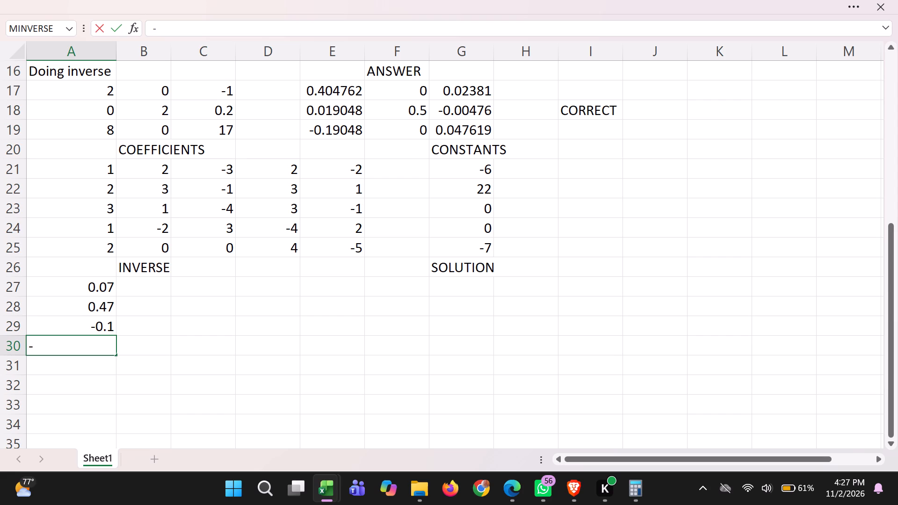
key(0)
key(period)
key(4)
key(Down)
key(minus)
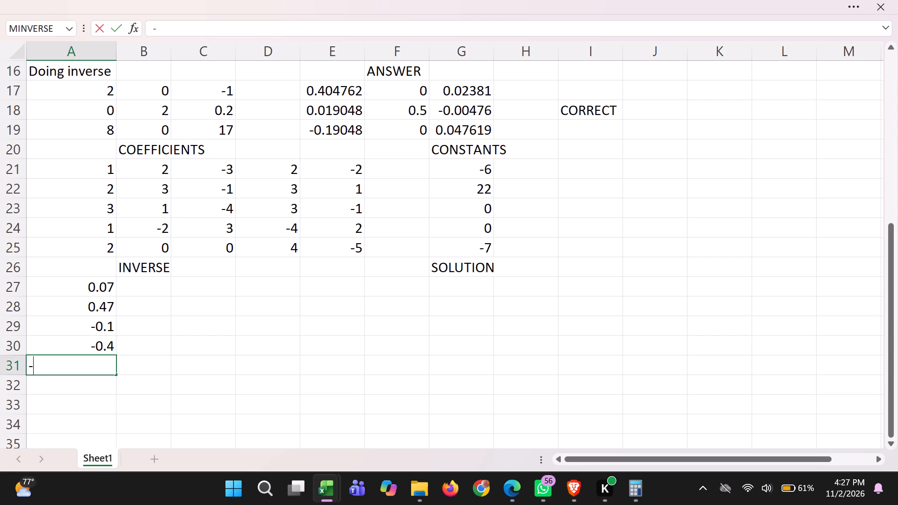
key(0)
text(.3)
Complete the inverse matrix's first row by entering 0.09, 0.12, 0.26 and 0.07 in B27:E27.
click(148, 288)
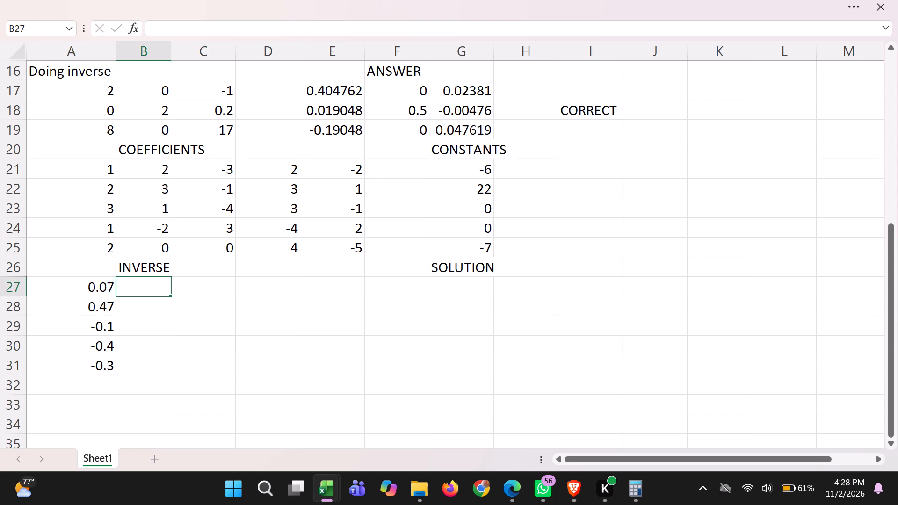
key(0)
text(.09)
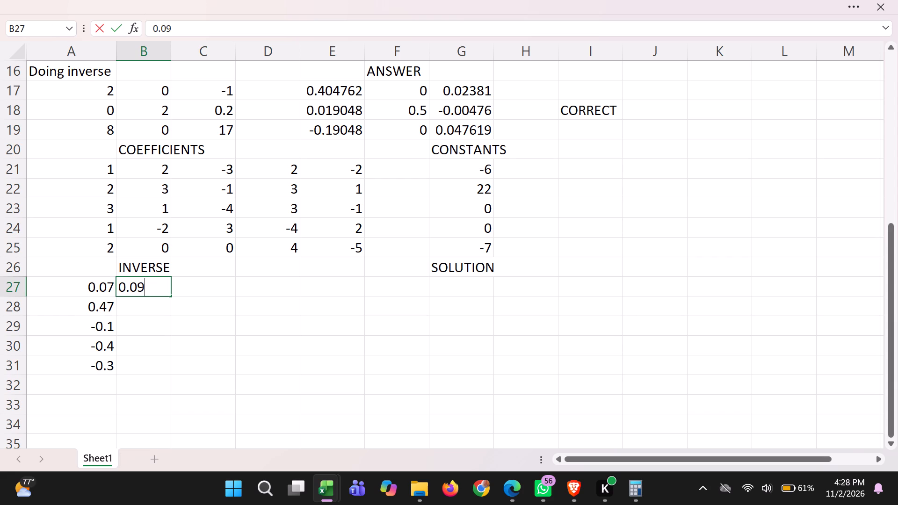
key(Right)
text(0.12)
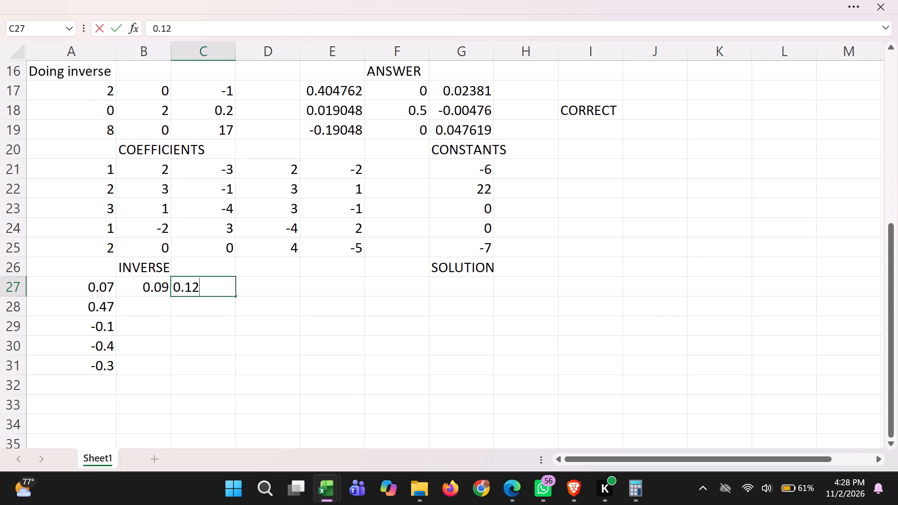
key(Right)
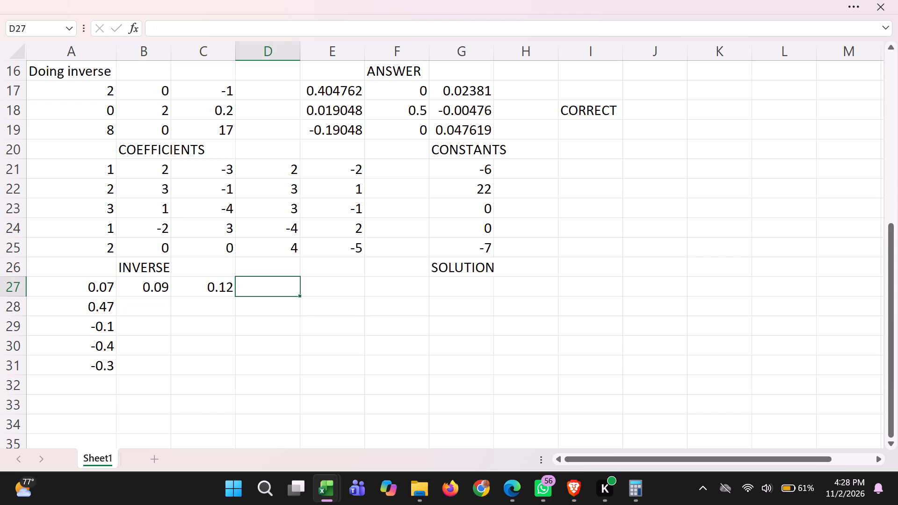
text(0.29)
key(BackSpace)
key(6)
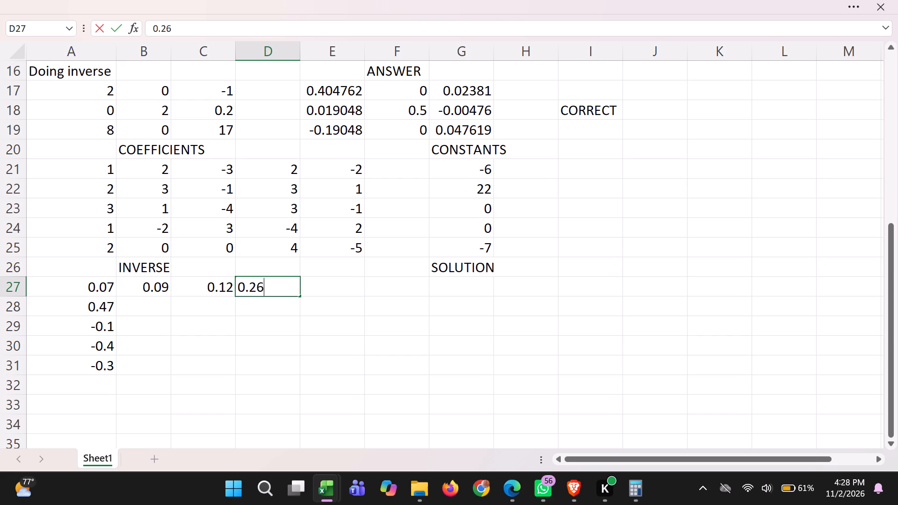
key(Right)
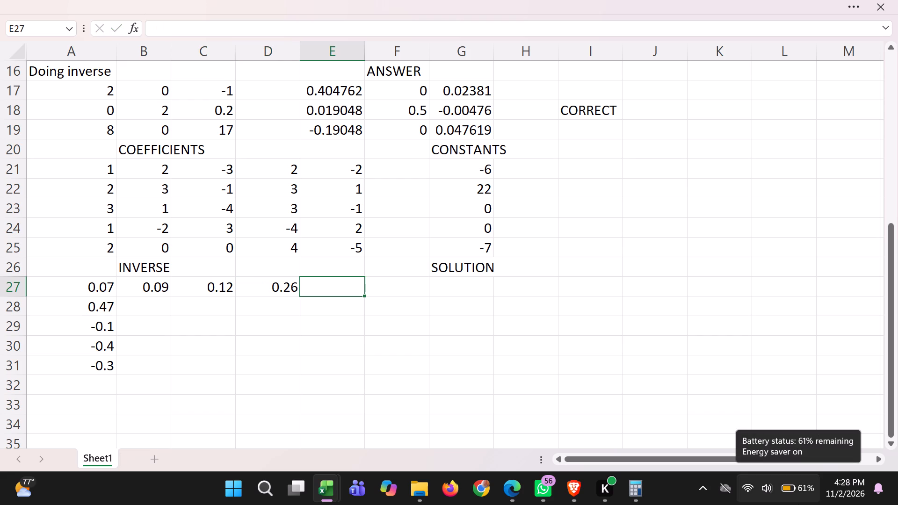
text(0.07)
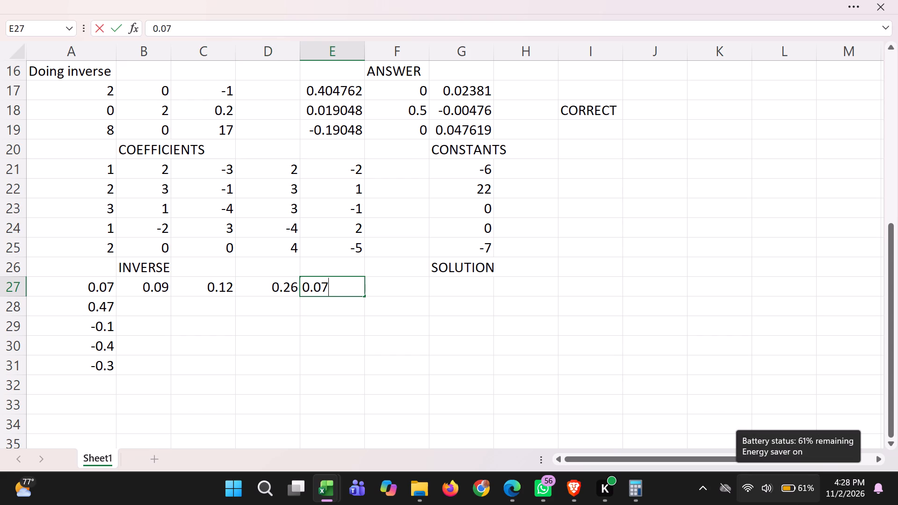
Complete the inverse matrix's second row by entering 0.21, -0.3, 0.12 and -0 in B28:E28.
click(146, 310)
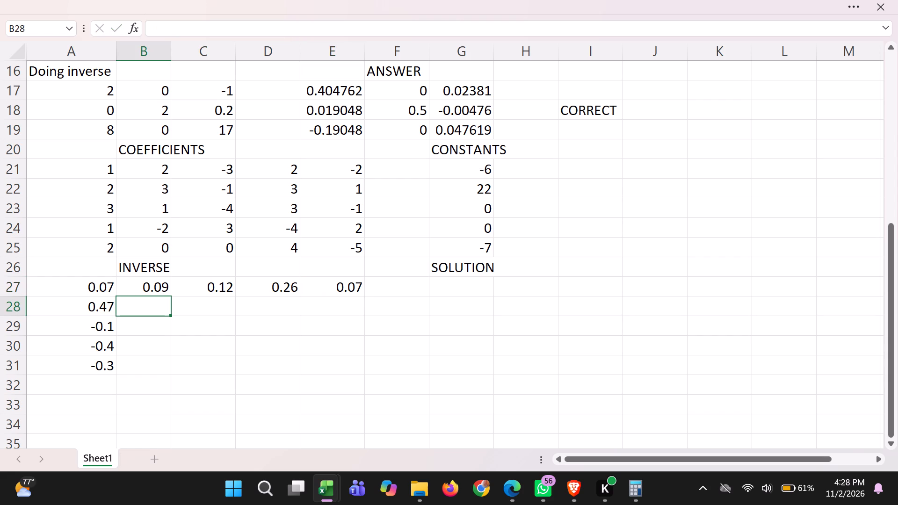
text(0.21)
key(Right)
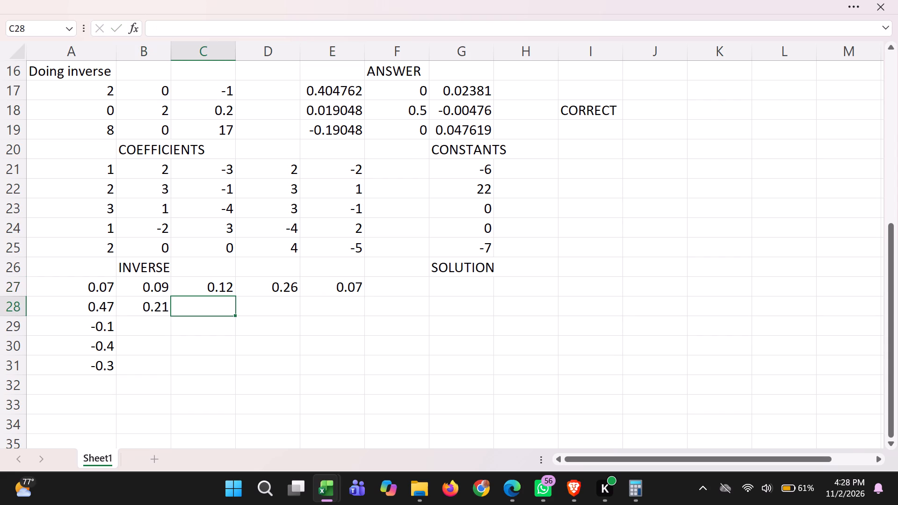
key(minus)
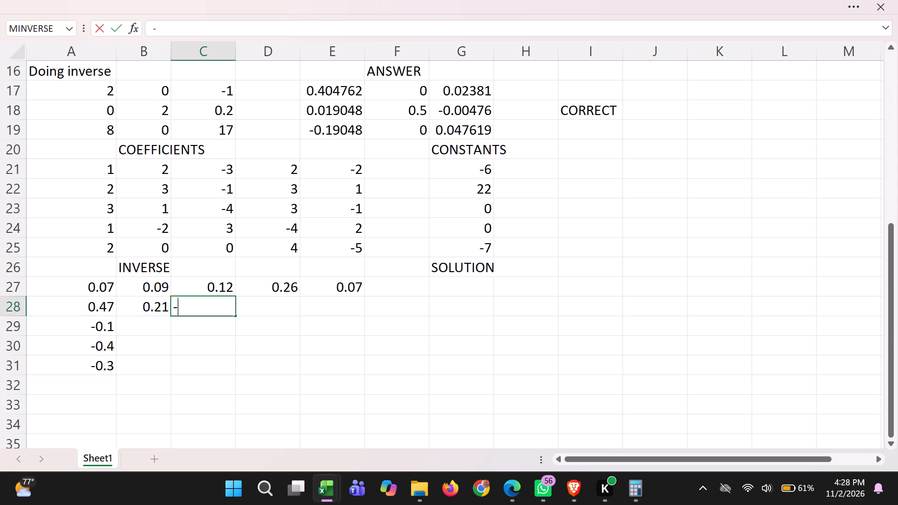
text(0.)
key(2)
key(BackSpace)
key(3)
key(Right)
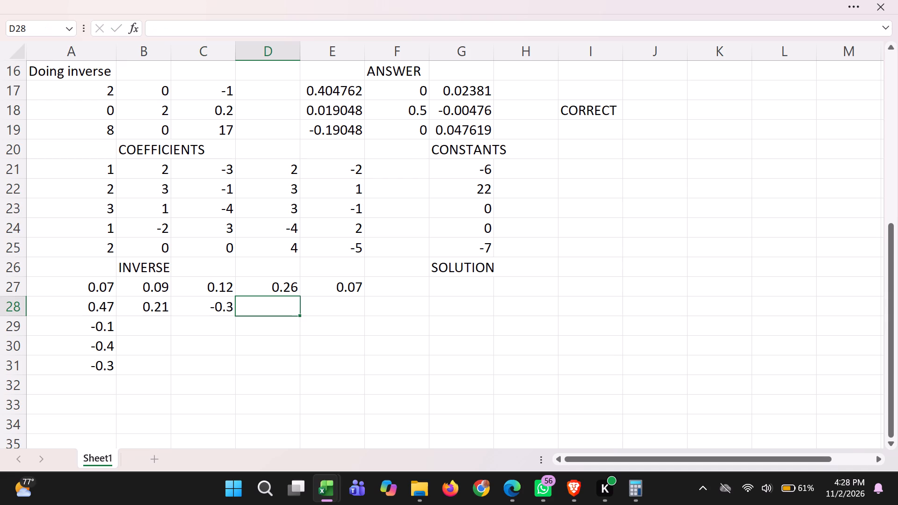
key(1)
key(BackSpace)
text(0.12)
key(Right)
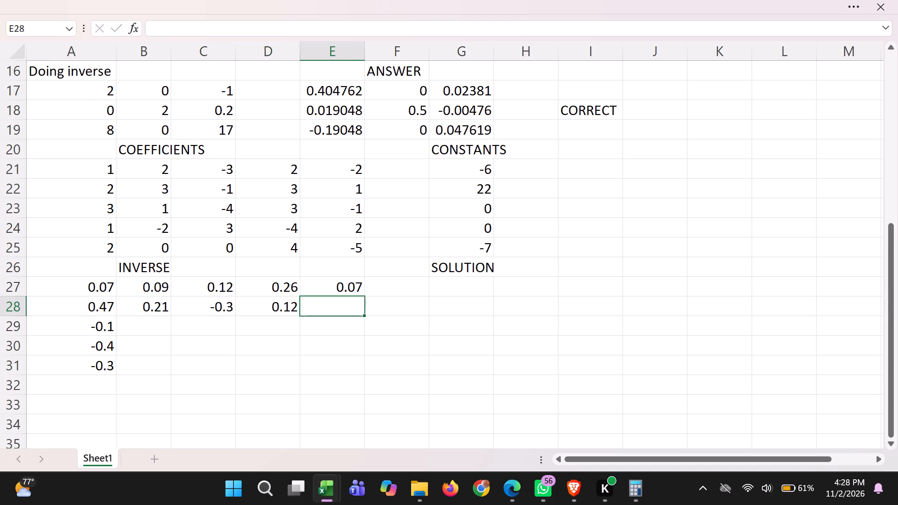
text(-0)
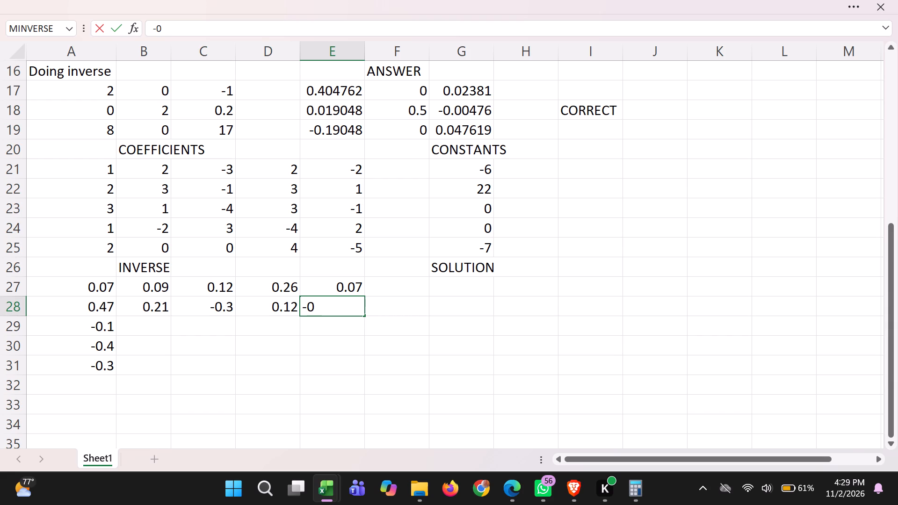
Complete the inverse matrix's third row by entering 0.16, -0.2, 0.07 and 0.12 in B29:E29.
click(130, 325)
text(0.1)
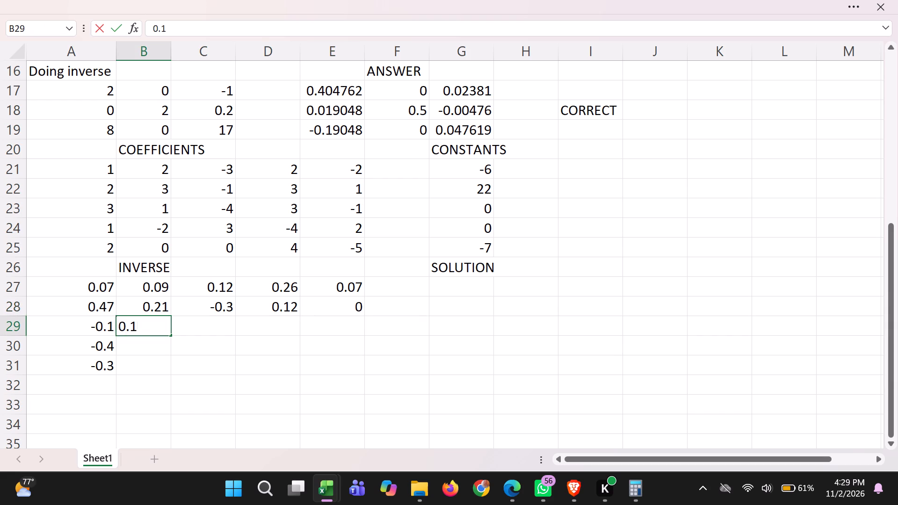
key(6)
key(Right)
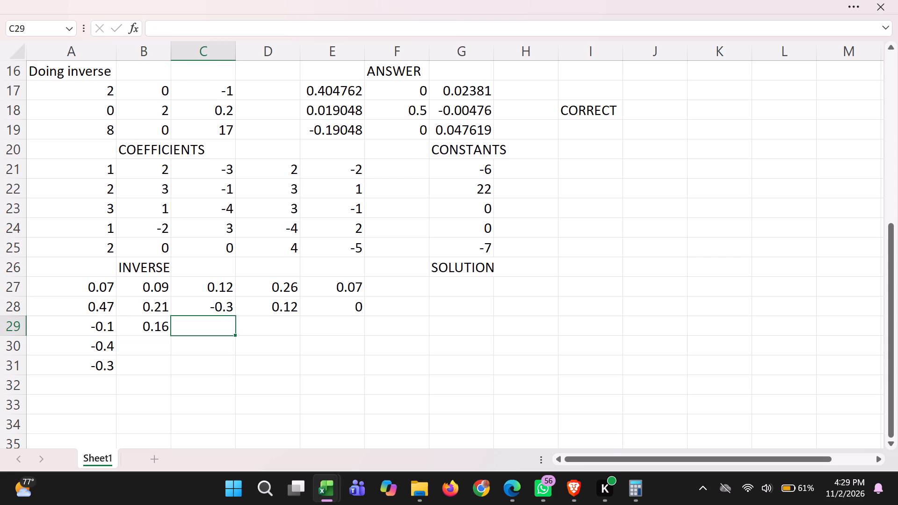
text(-0.2)
key(Right)
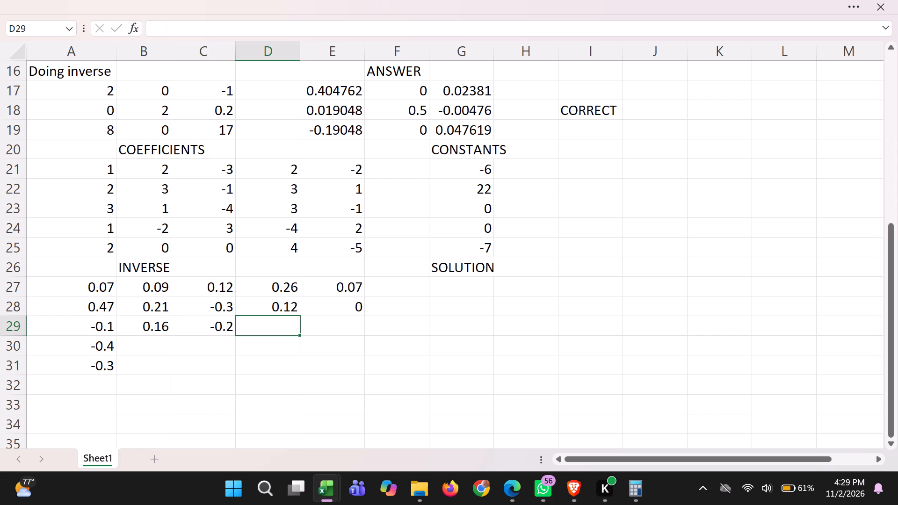
text(0.07)
key(Right)
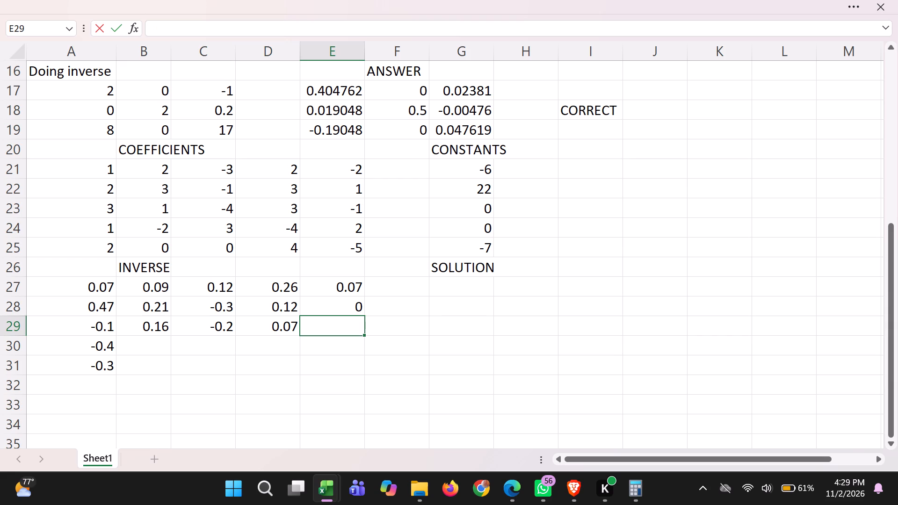
text(0.12)
Complete the inverse matrix's fourth row by entering 0.09, 0.12, -0.2 and 0.07 in B30:E30.
click(167, 346)
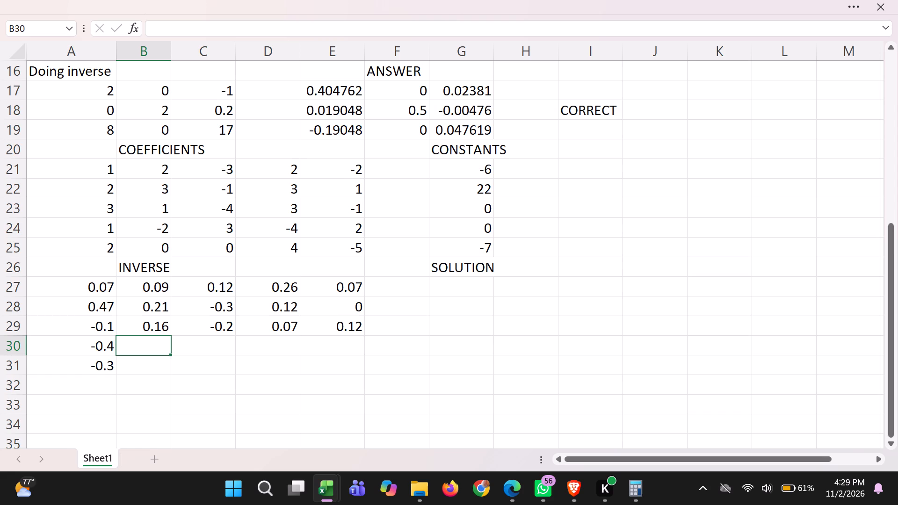
scroll(213, 278, down, 2)
scroll(213, 278, up, 3)
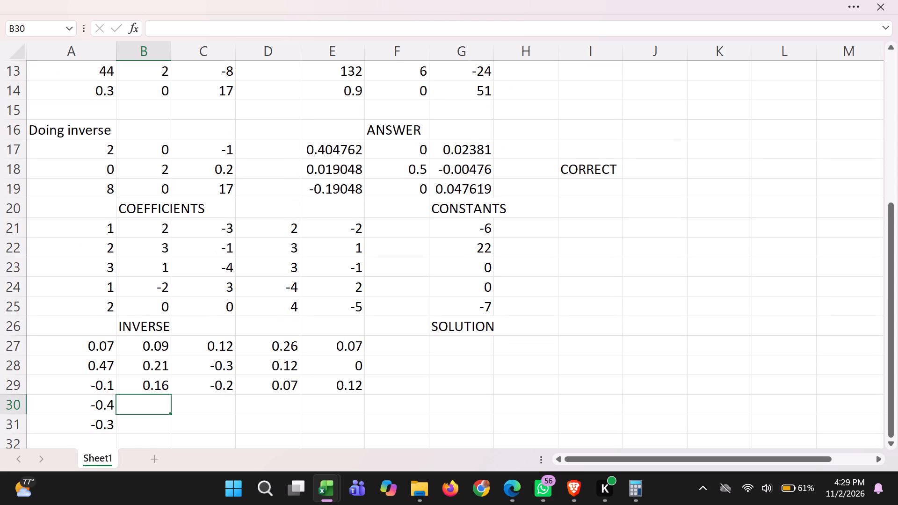
scroll(221, 267, down, 1)
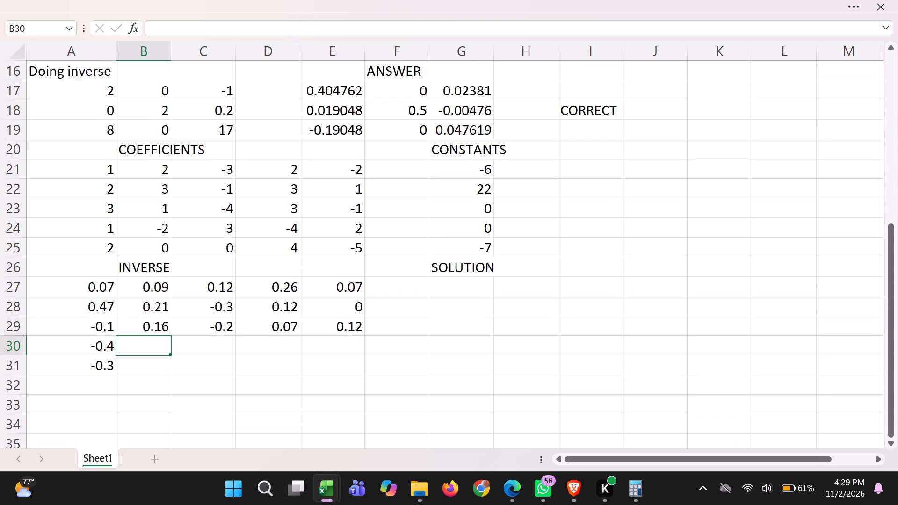
scroll(190, 316, down, 1)
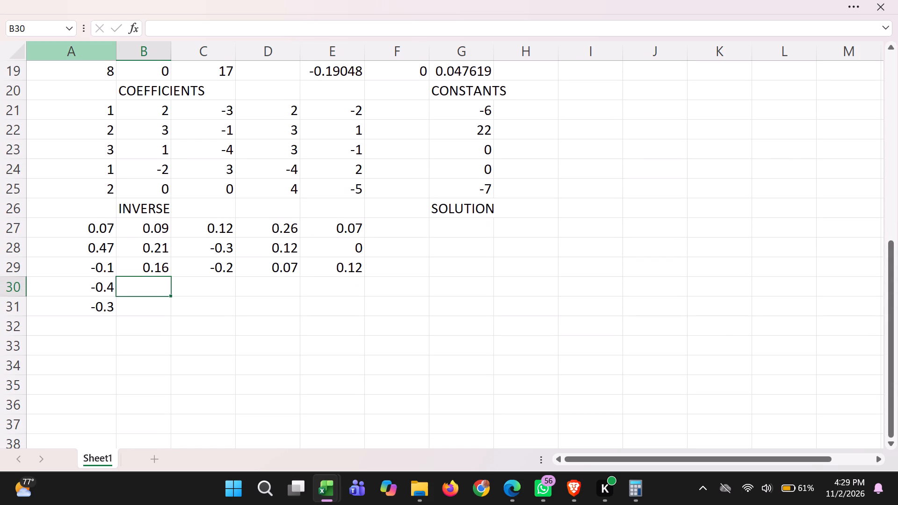
text(0.09)
key(Right)
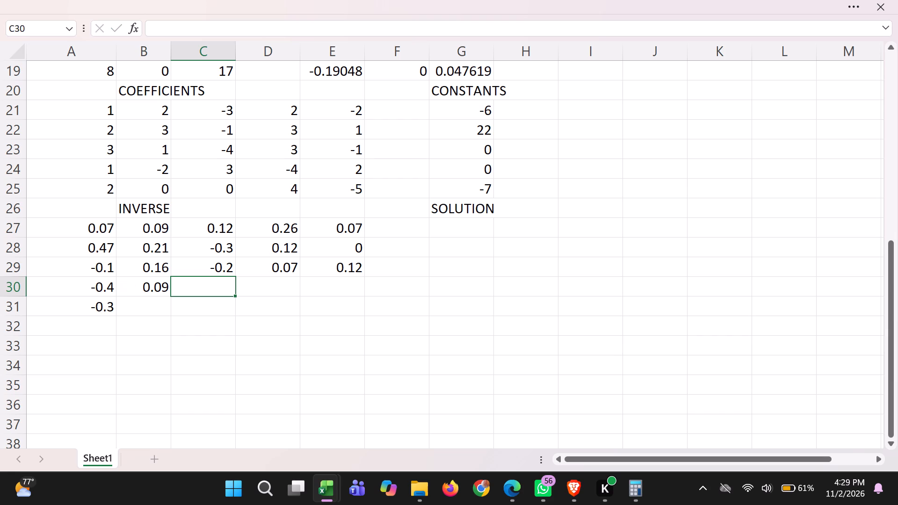
text(0.12)
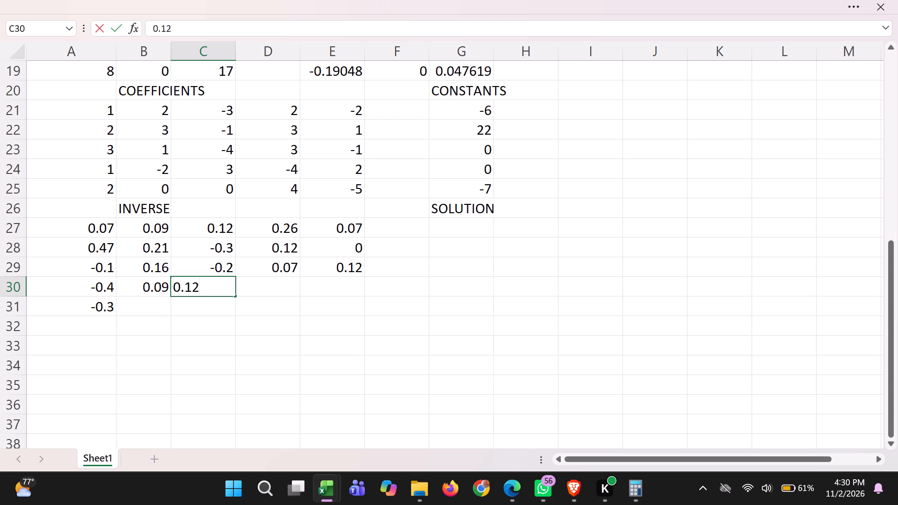
key(Right)
text(-0.)
key(2)
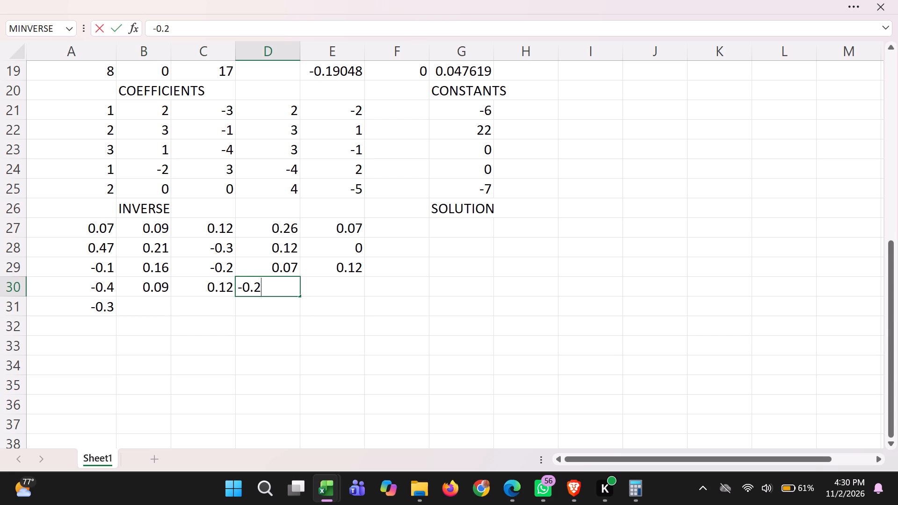
key(Right)
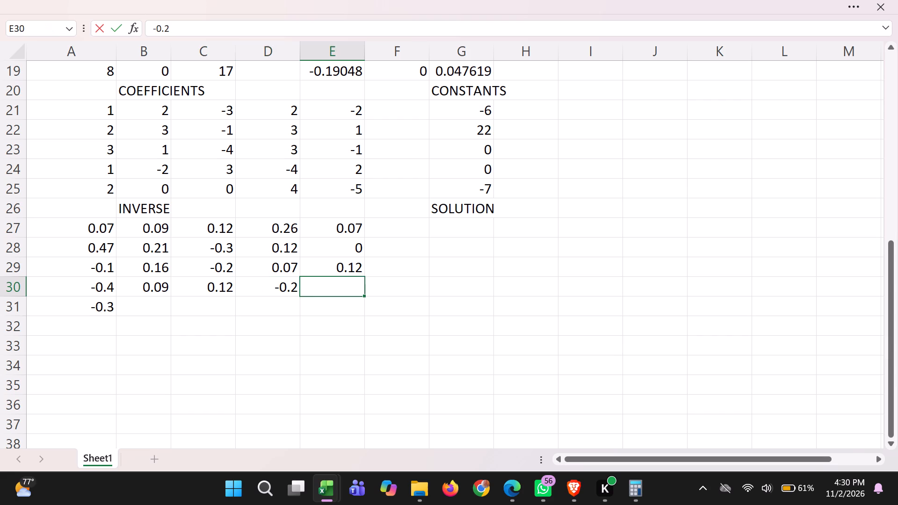
text(0.07)
Complete the inverse matrix's fifth row by entering 0.1, -0.14, -0.1 and -0.1 in B31:E31.
click(135, 307)
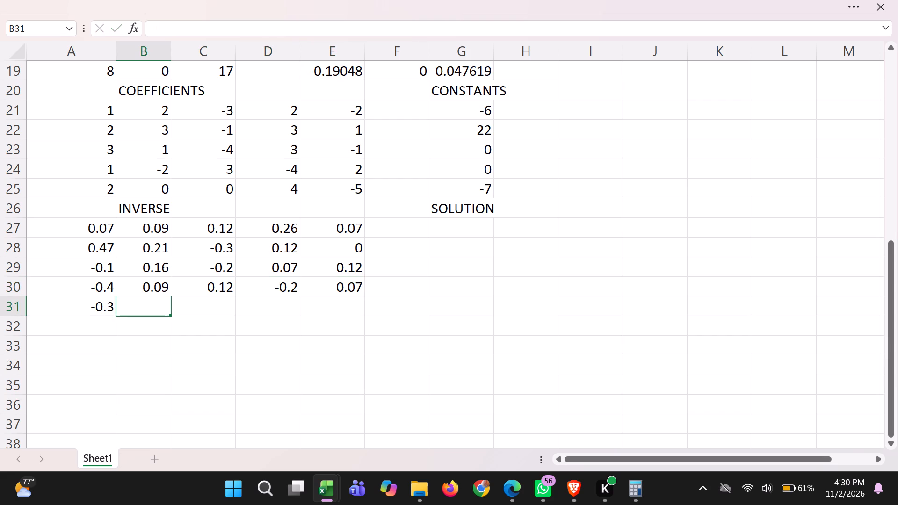
text(0.1)
key(Right)
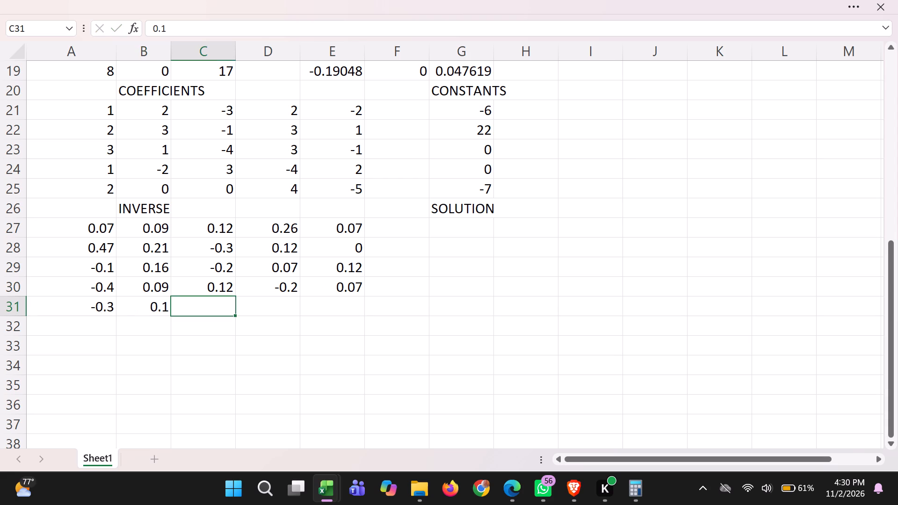
text(-.14)
key(Right)
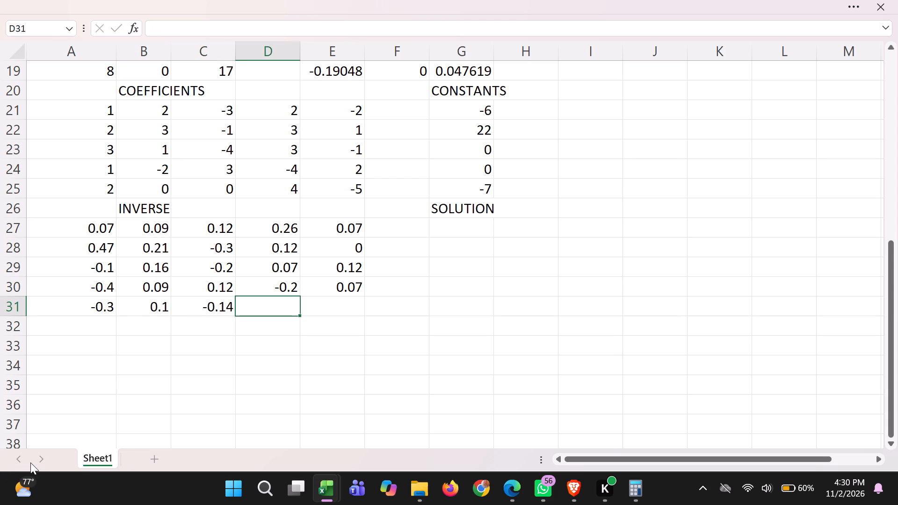
key(minus)
text(0.)
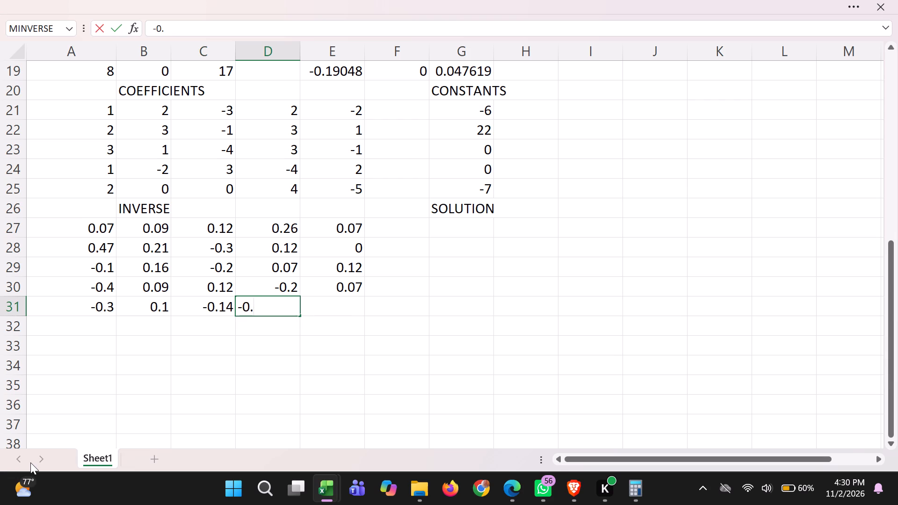
key(1)
key(Right)
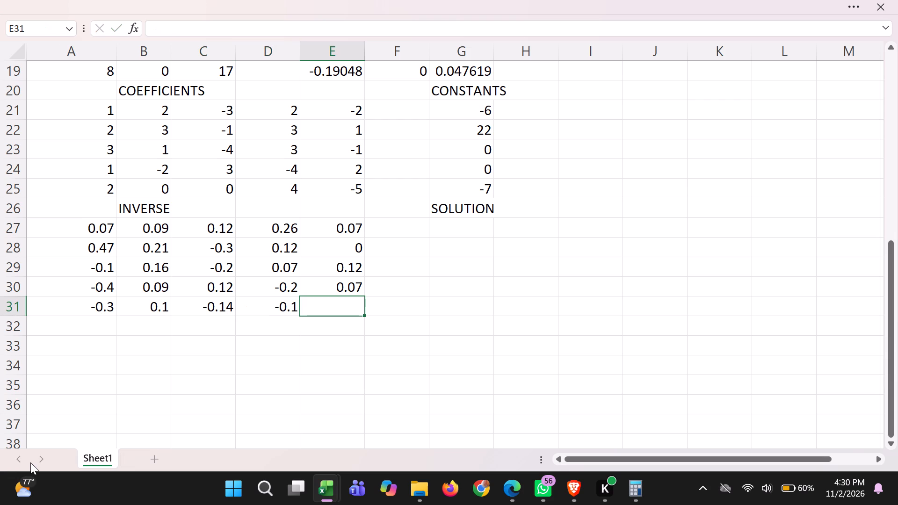
key(minus)
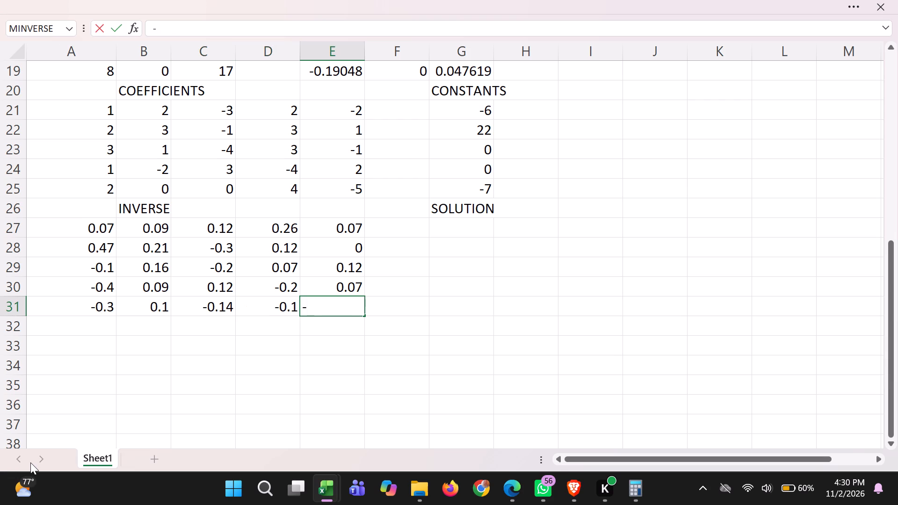
key(period)
key(BackSpace)
text(0.)
key(1)
Expand the formula bar to show several lines.
scroll(477, 266, up, 1)
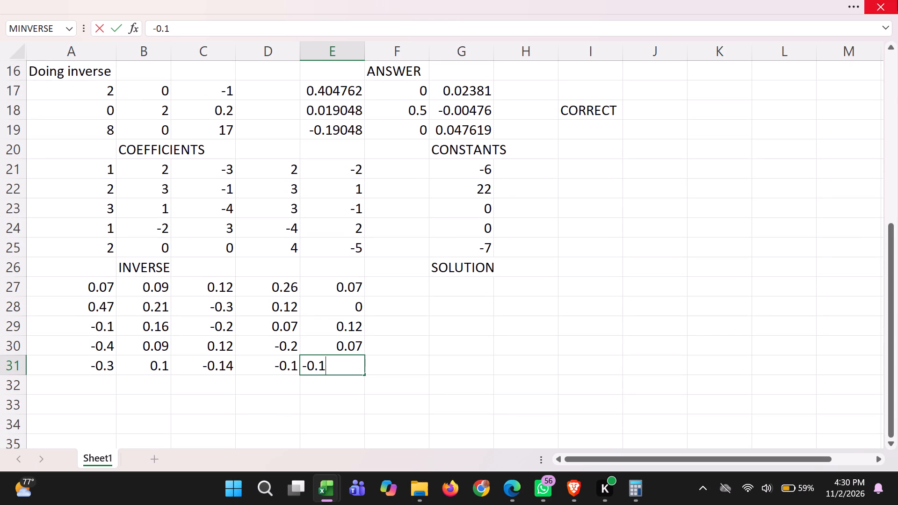
click(887, 30)
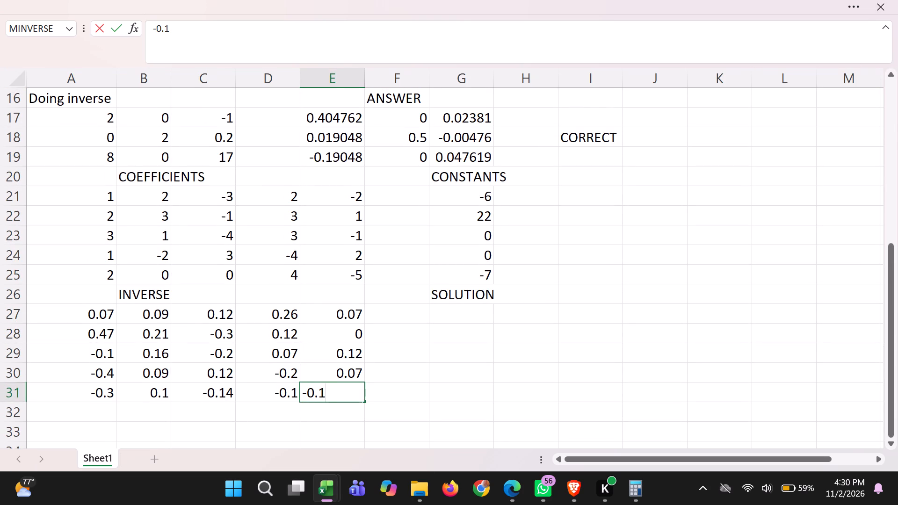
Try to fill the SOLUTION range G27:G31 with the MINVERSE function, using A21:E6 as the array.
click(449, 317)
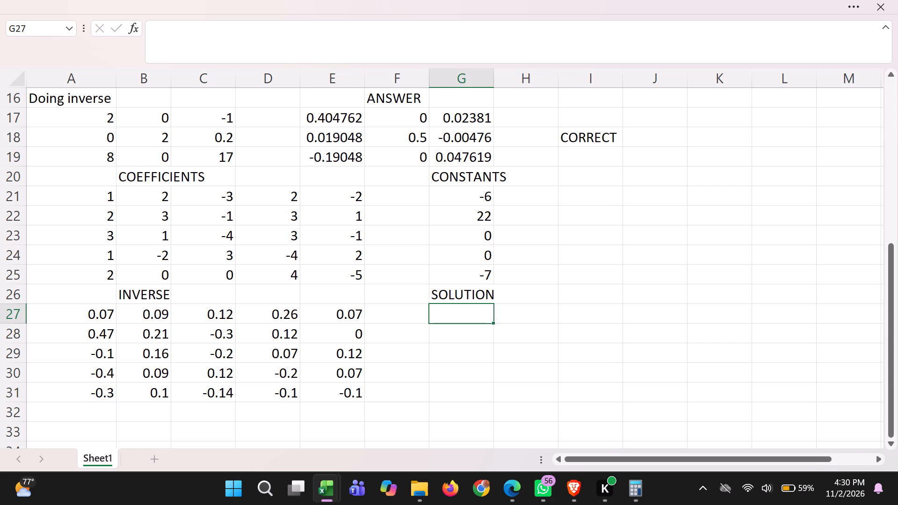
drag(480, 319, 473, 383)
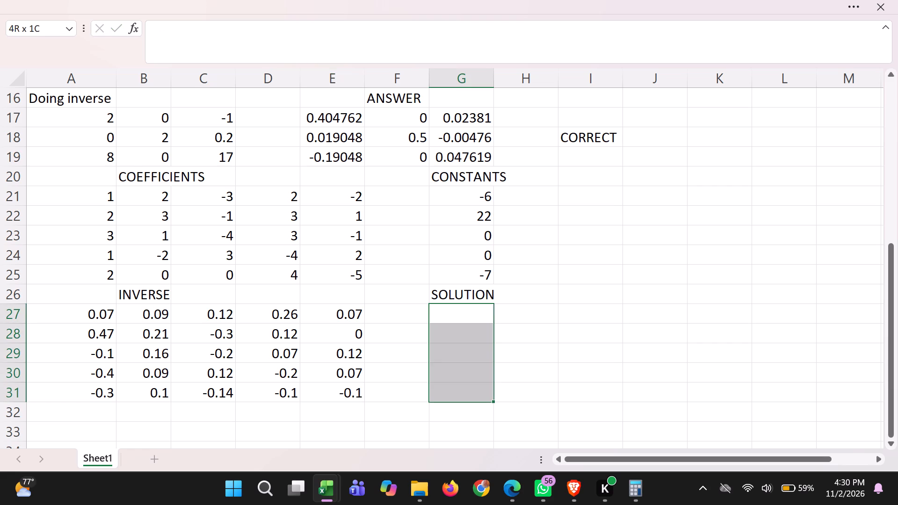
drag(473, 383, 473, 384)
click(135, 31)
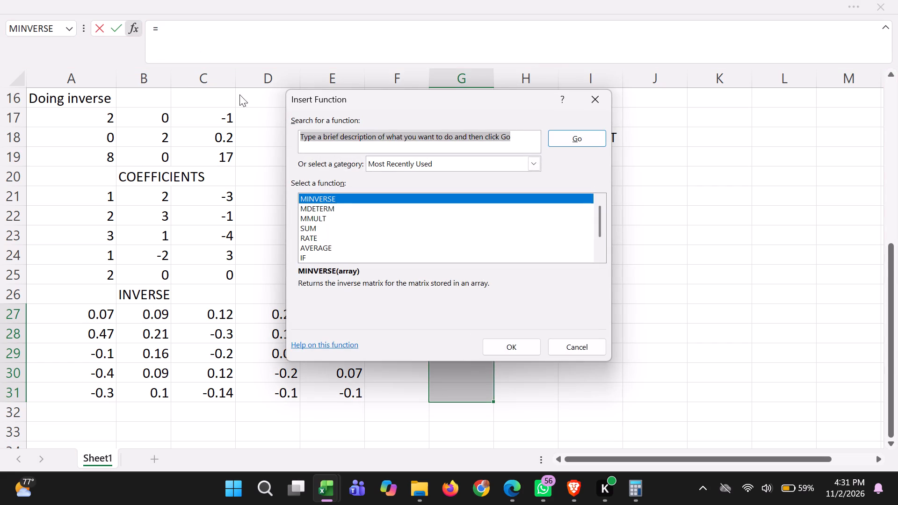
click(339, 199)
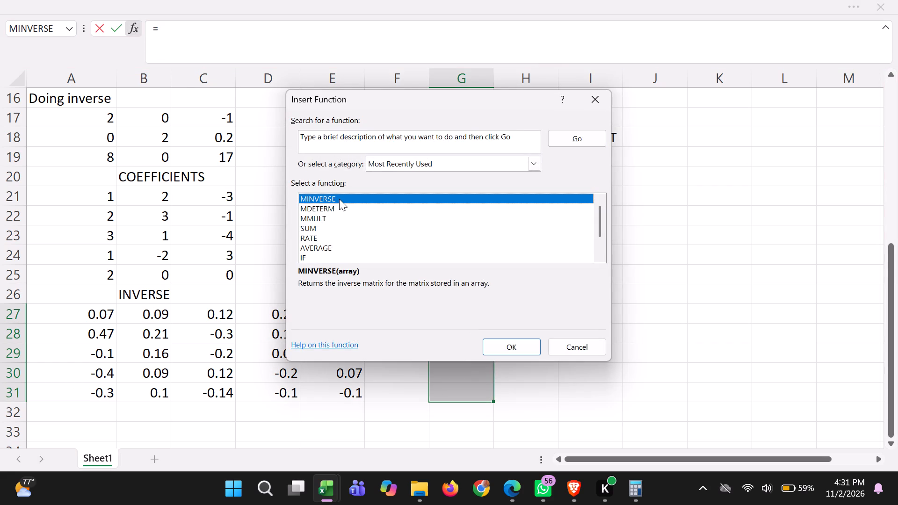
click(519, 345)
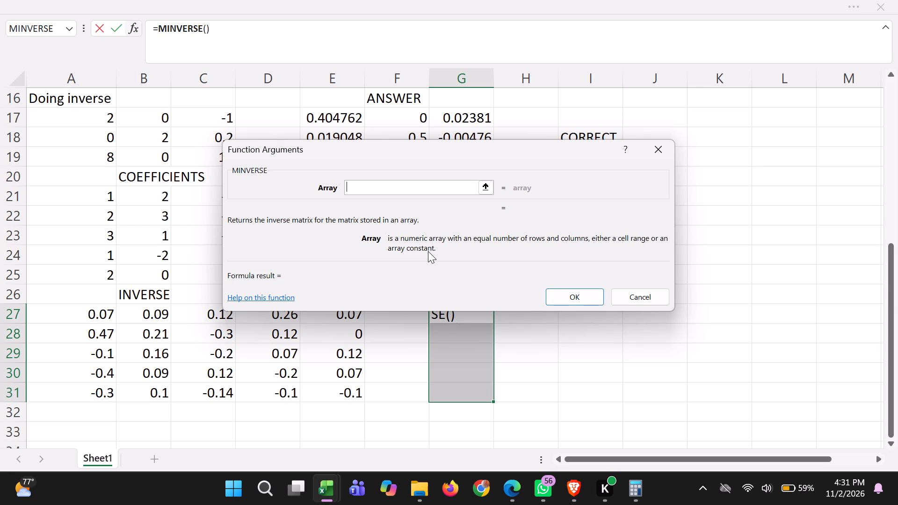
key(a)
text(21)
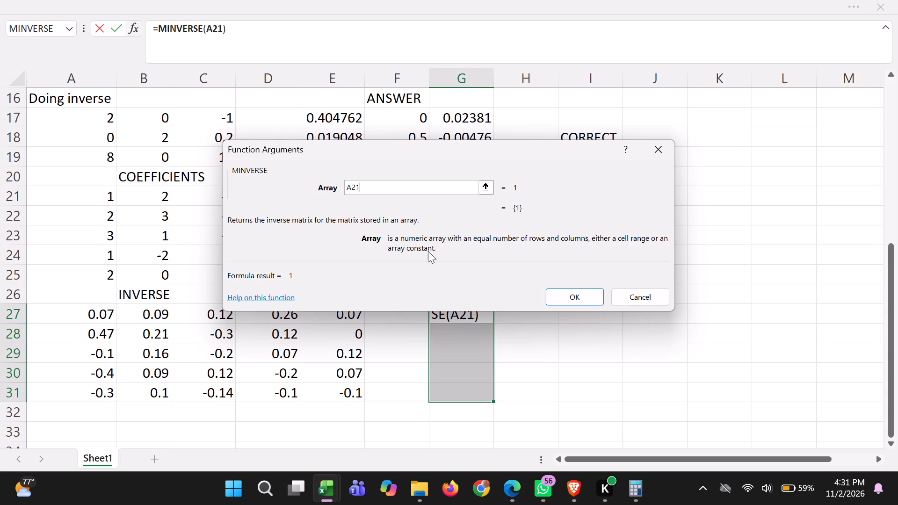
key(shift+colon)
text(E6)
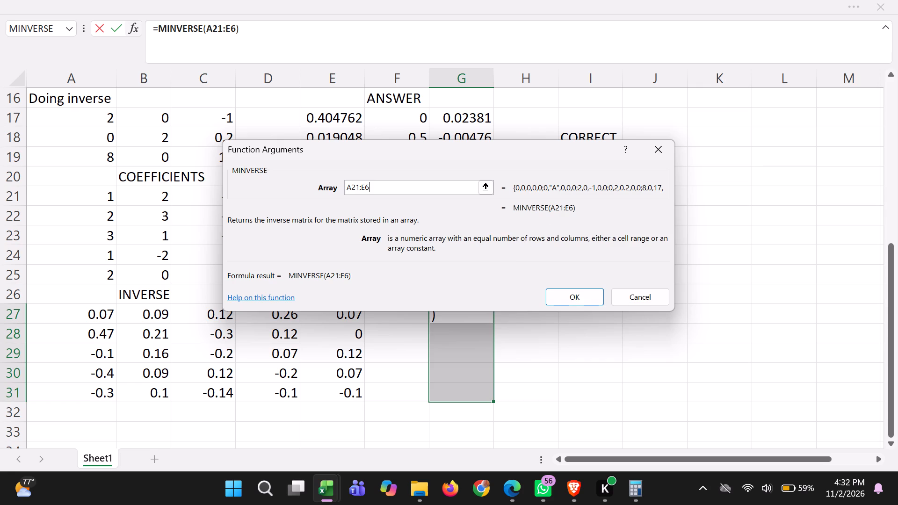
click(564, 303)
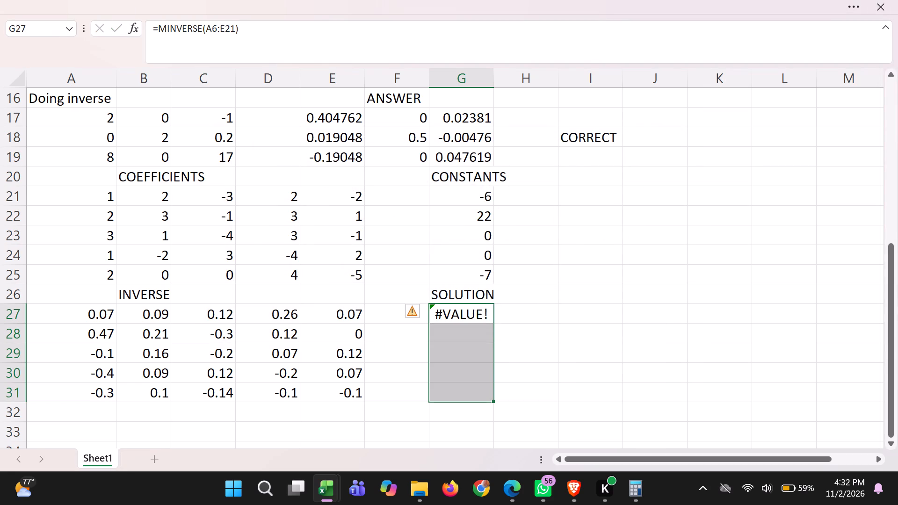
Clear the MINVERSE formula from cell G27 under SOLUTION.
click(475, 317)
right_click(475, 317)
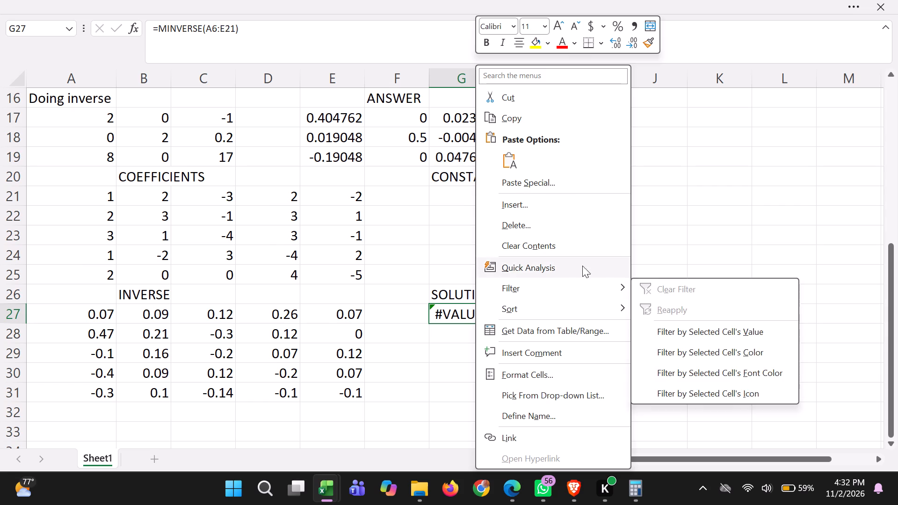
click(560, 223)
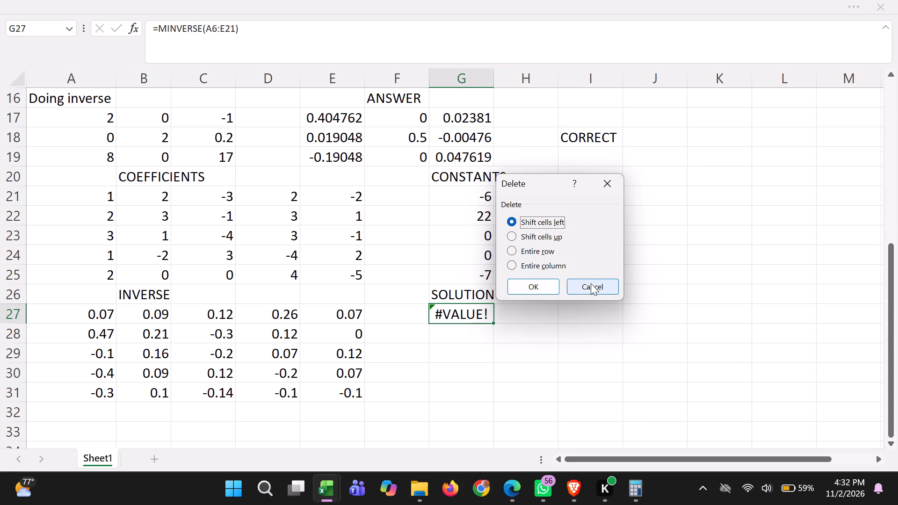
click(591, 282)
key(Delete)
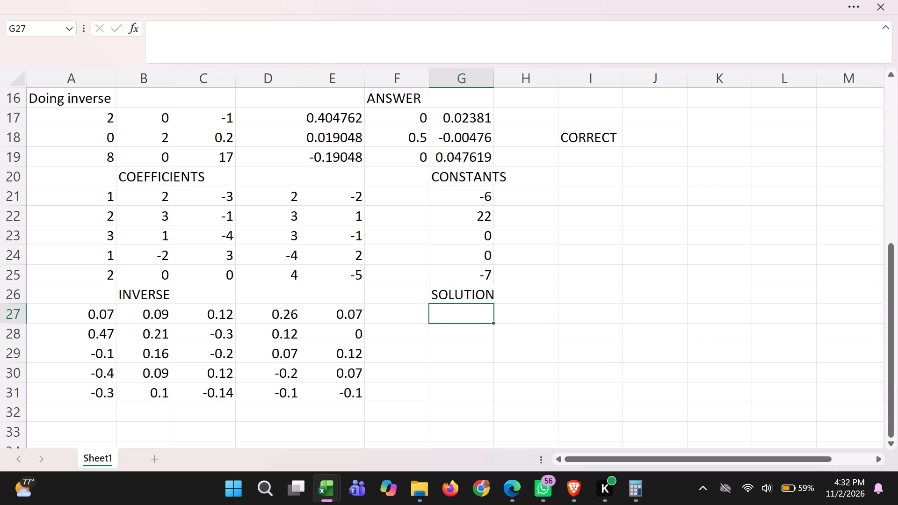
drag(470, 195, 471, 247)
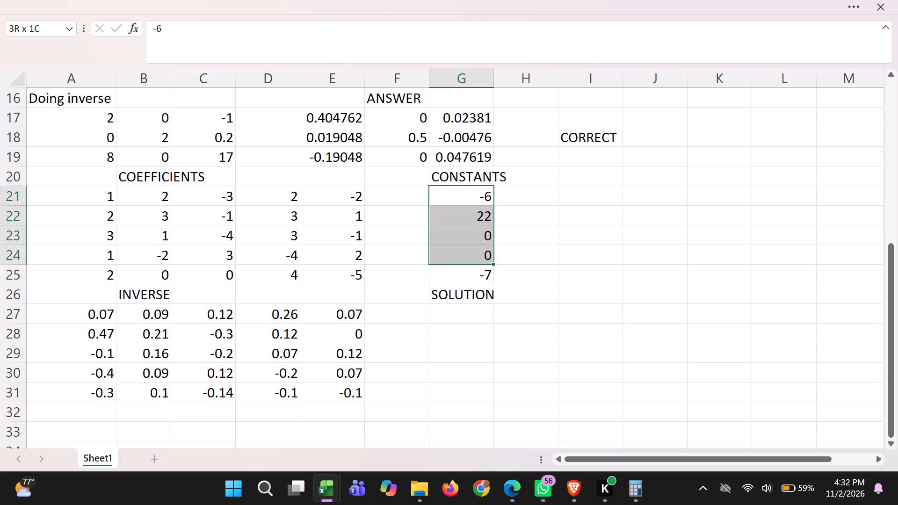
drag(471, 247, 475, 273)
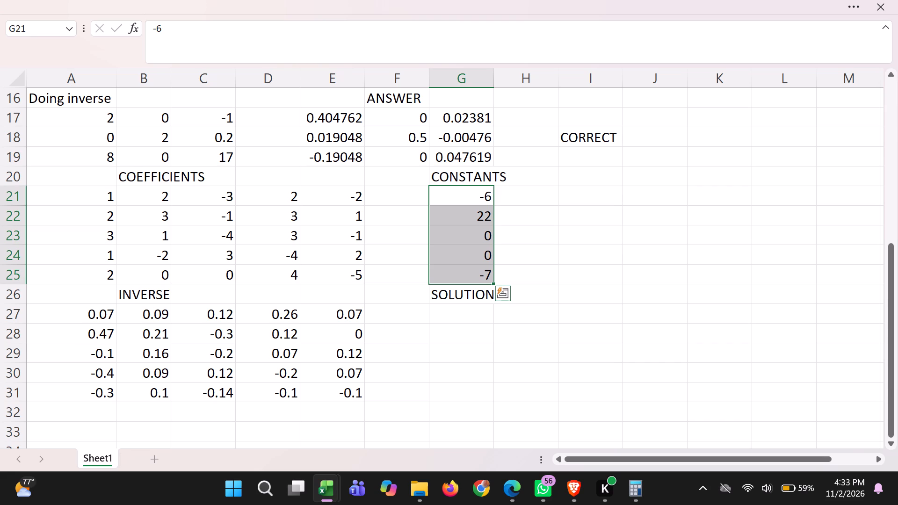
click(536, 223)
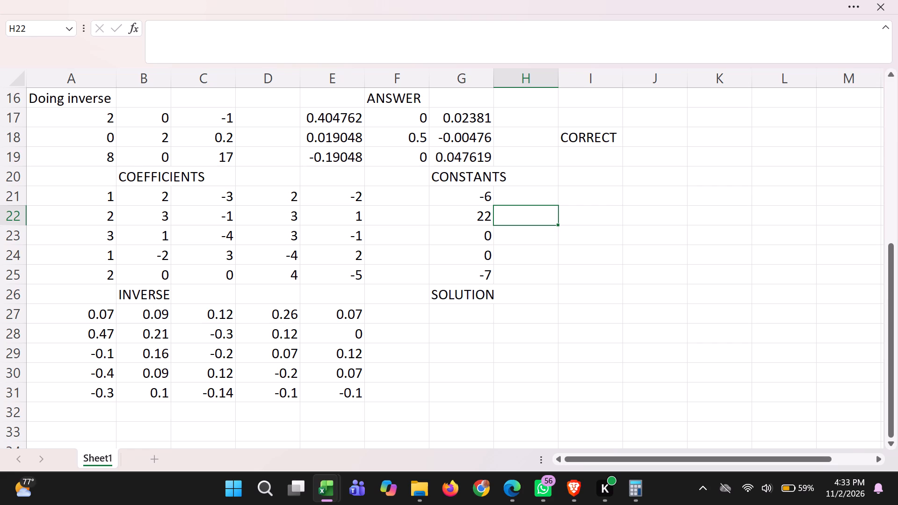
Clear all the hand-entered inverse matrix values from A27:E31.
drag(358, 402, 95, 317)
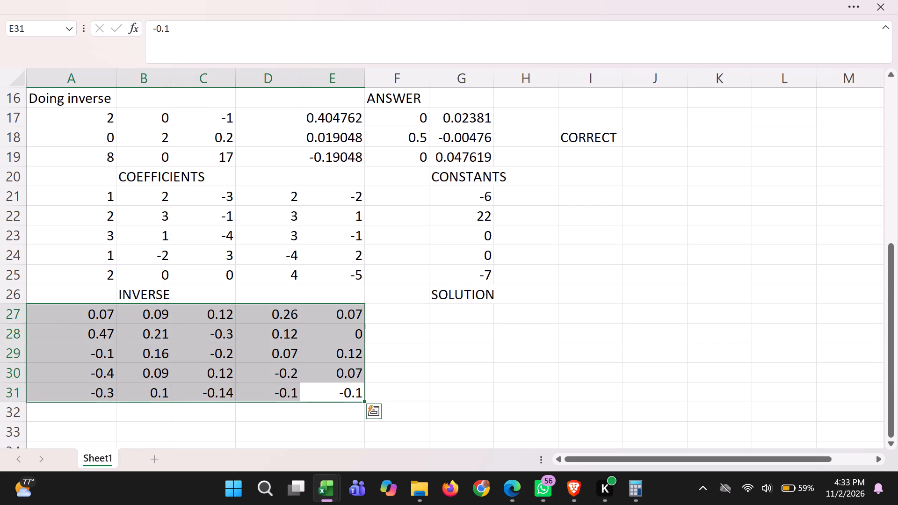
key(Delete)
click(504, 432)
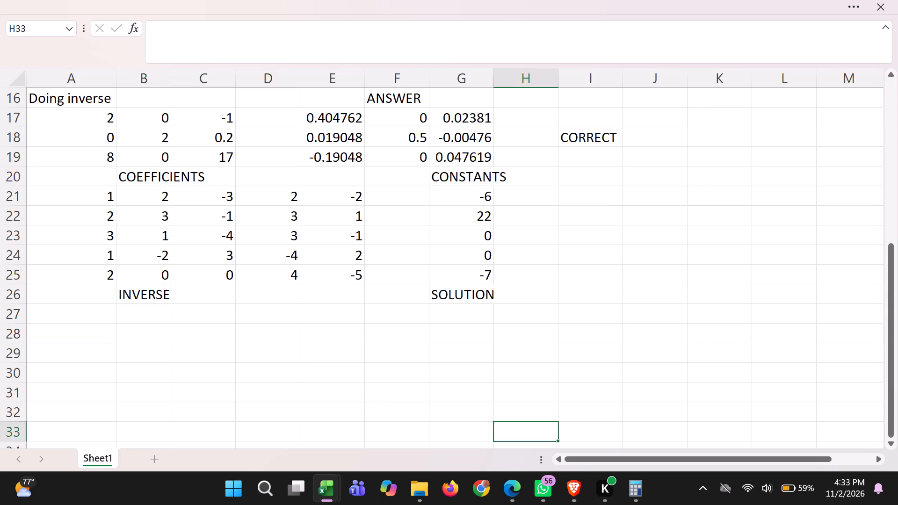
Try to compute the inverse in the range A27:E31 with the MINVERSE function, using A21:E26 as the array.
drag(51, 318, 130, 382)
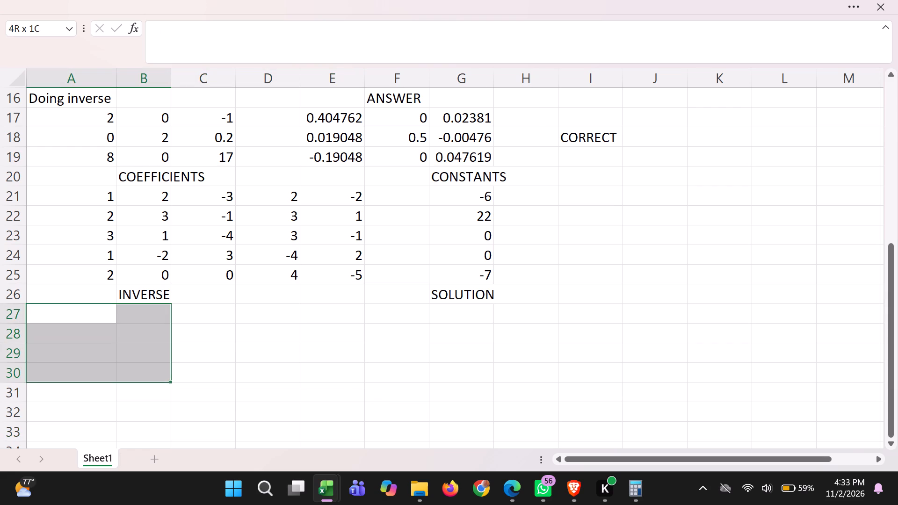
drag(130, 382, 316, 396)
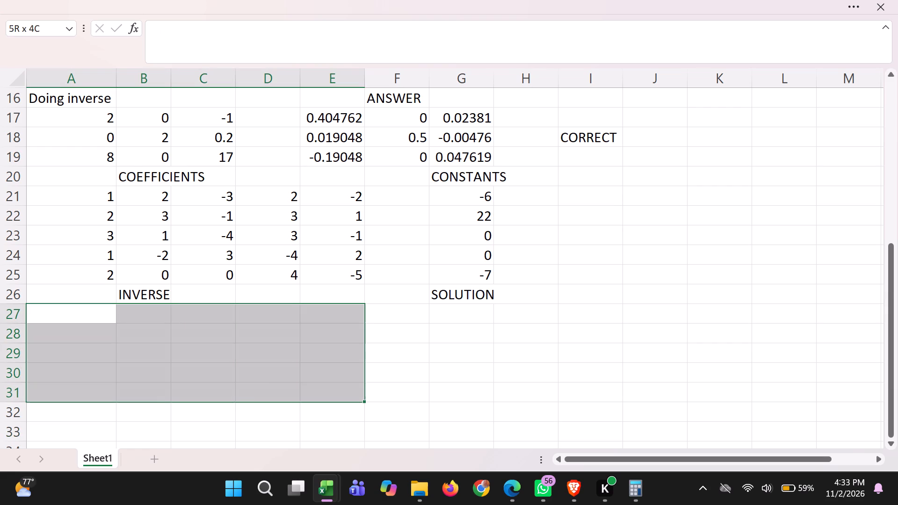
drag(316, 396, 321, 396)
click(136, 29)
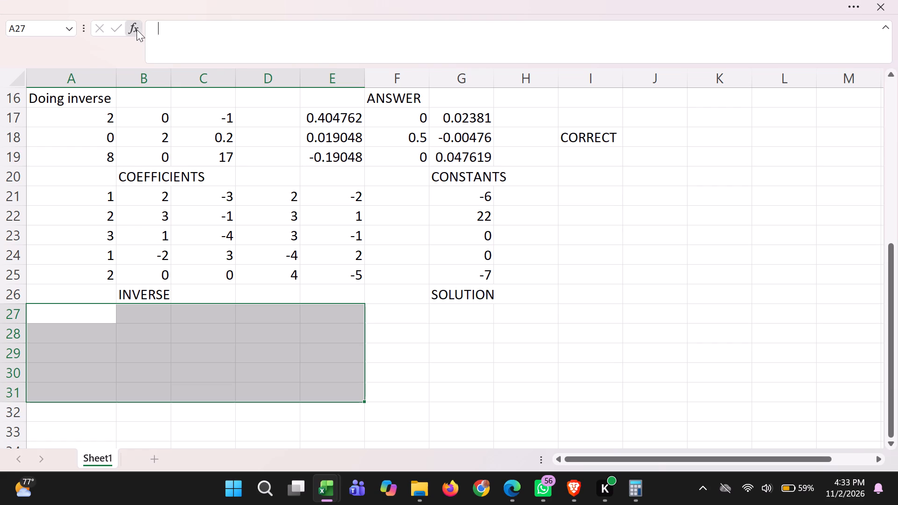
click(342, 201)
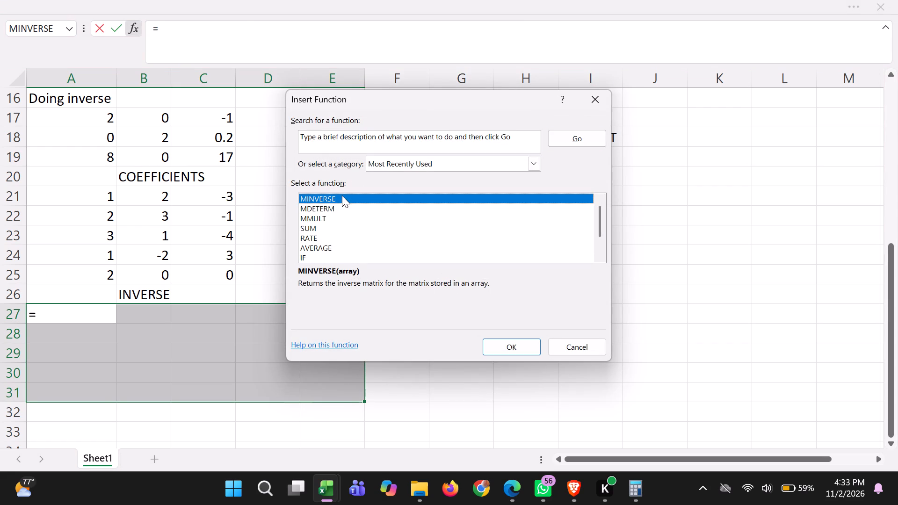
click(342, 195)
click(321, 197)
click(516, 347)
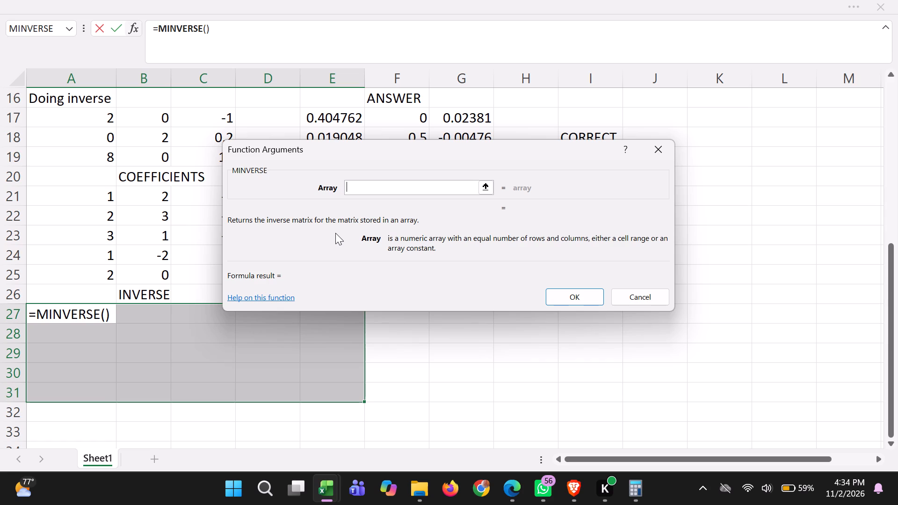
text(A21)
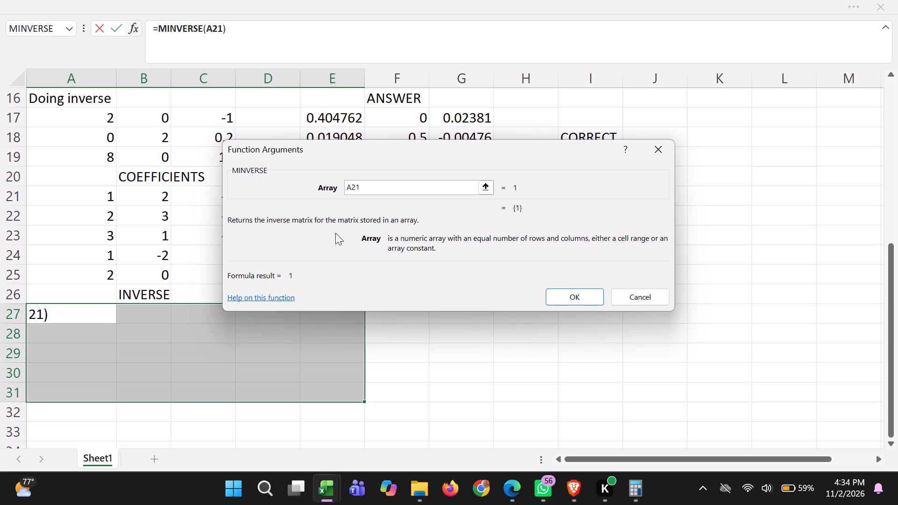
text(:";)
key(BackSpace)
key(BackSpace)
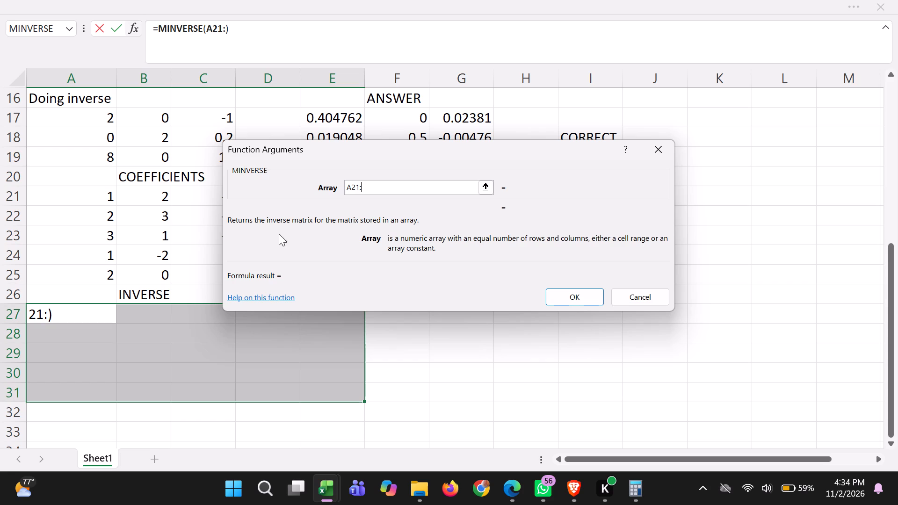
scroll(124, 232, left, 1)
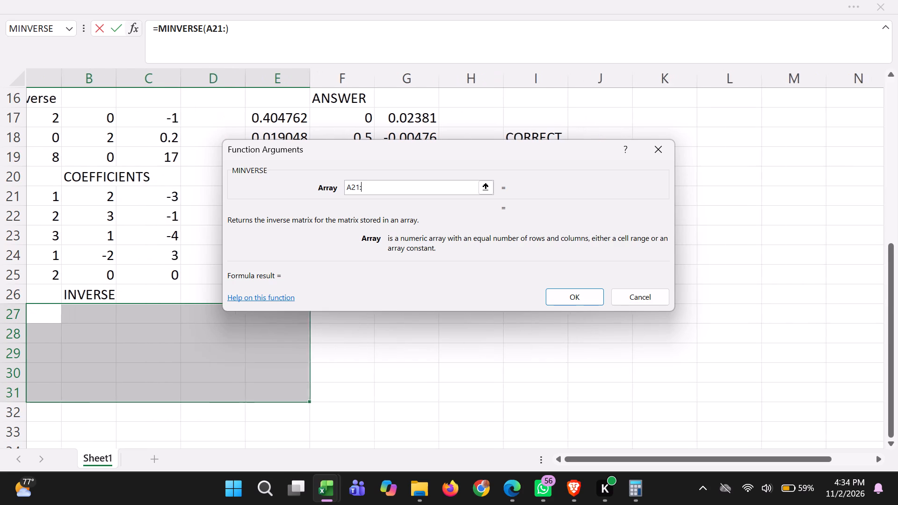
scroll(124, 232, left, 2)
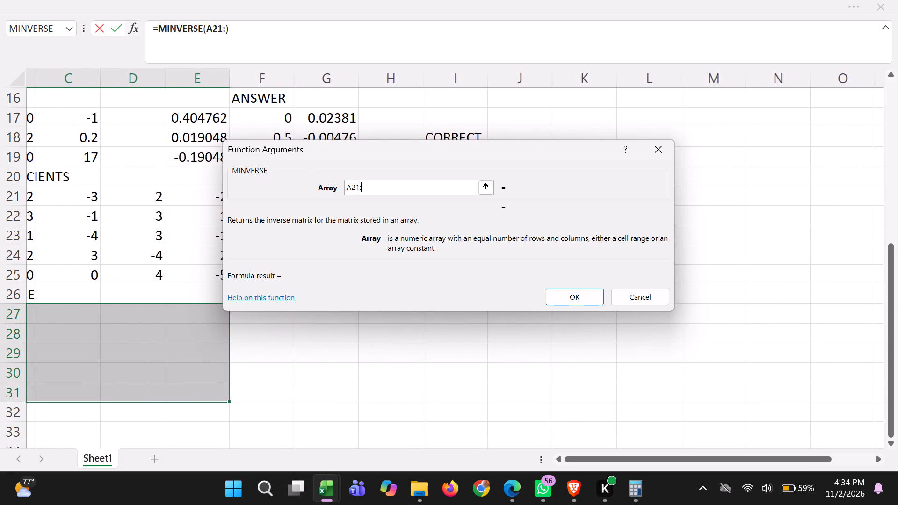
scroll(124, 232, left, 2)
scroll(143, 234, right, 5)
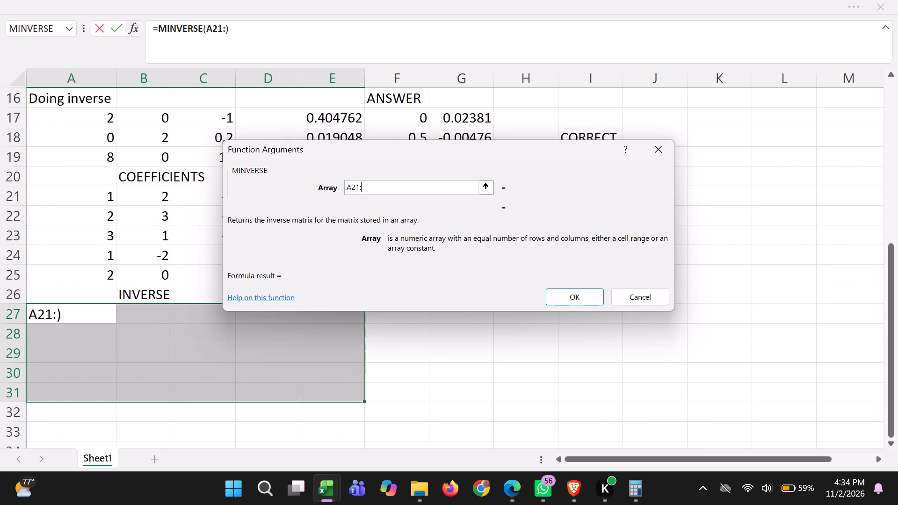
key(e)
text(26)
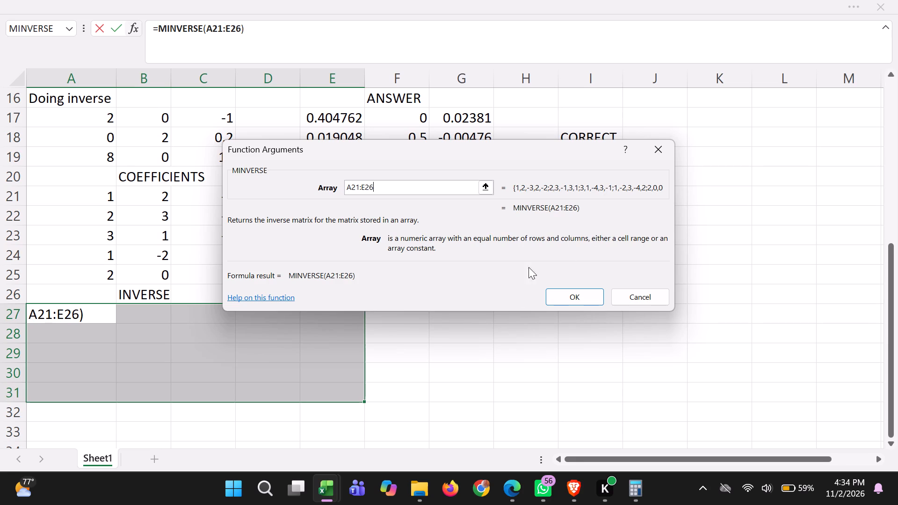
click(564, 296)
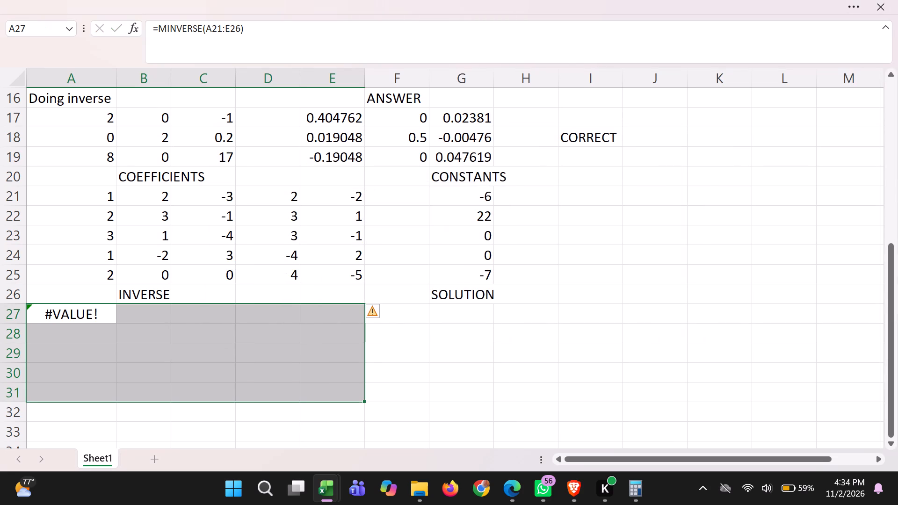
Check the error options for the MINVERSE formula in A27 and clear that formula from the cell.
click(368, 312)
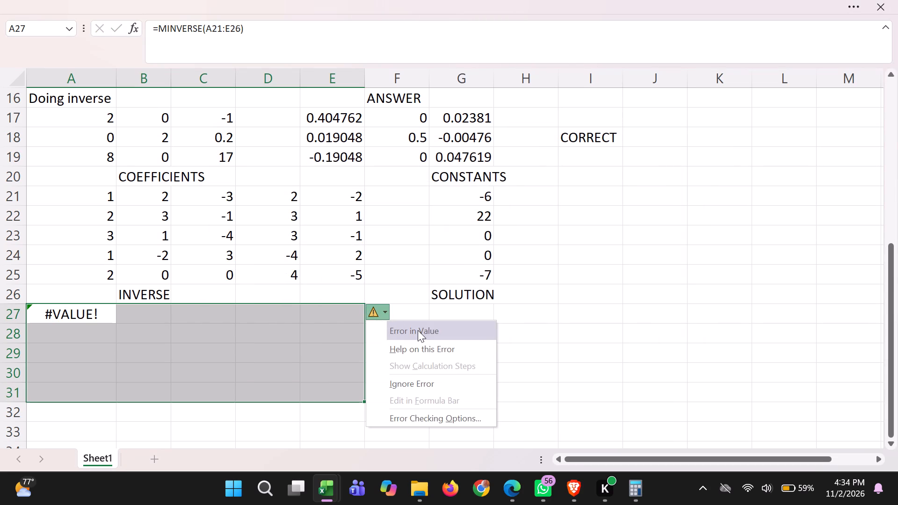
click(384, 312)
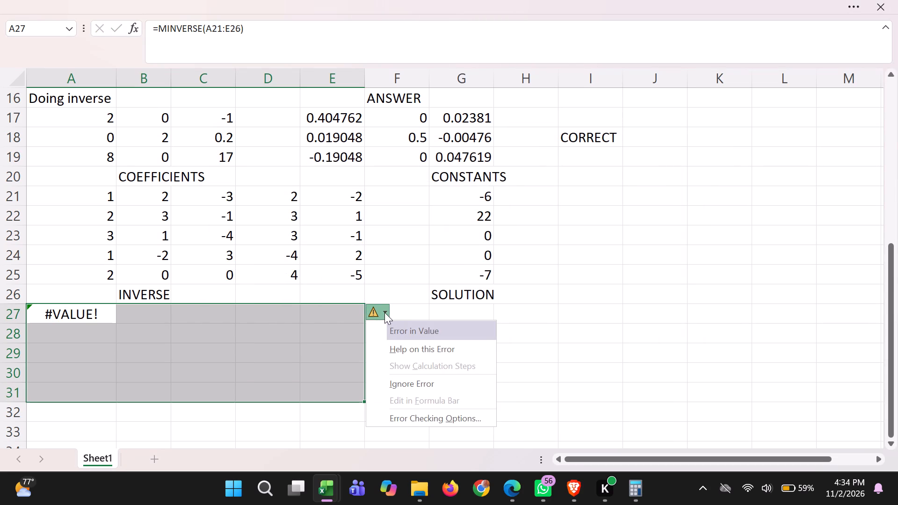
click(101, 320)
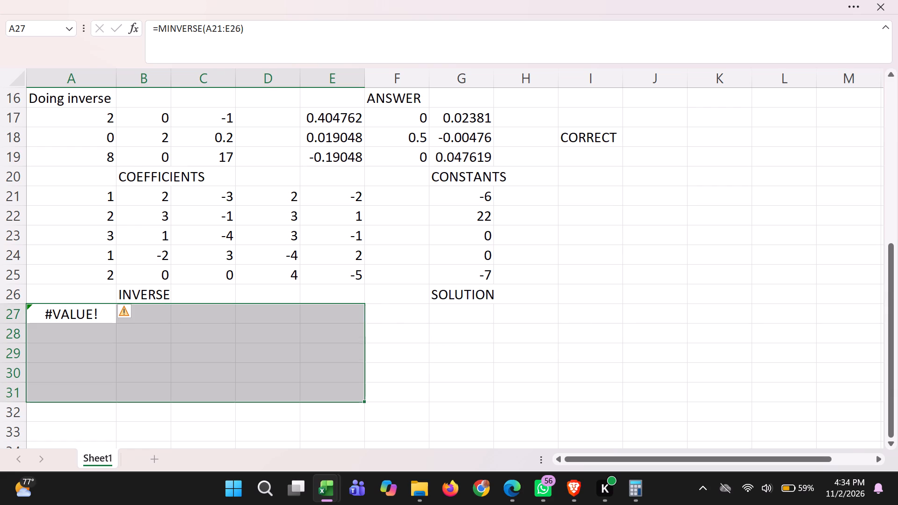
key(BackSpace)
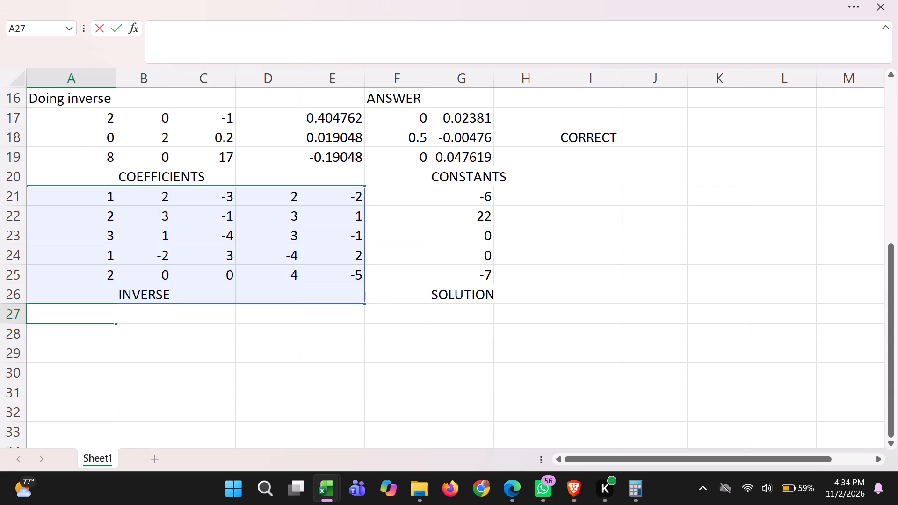